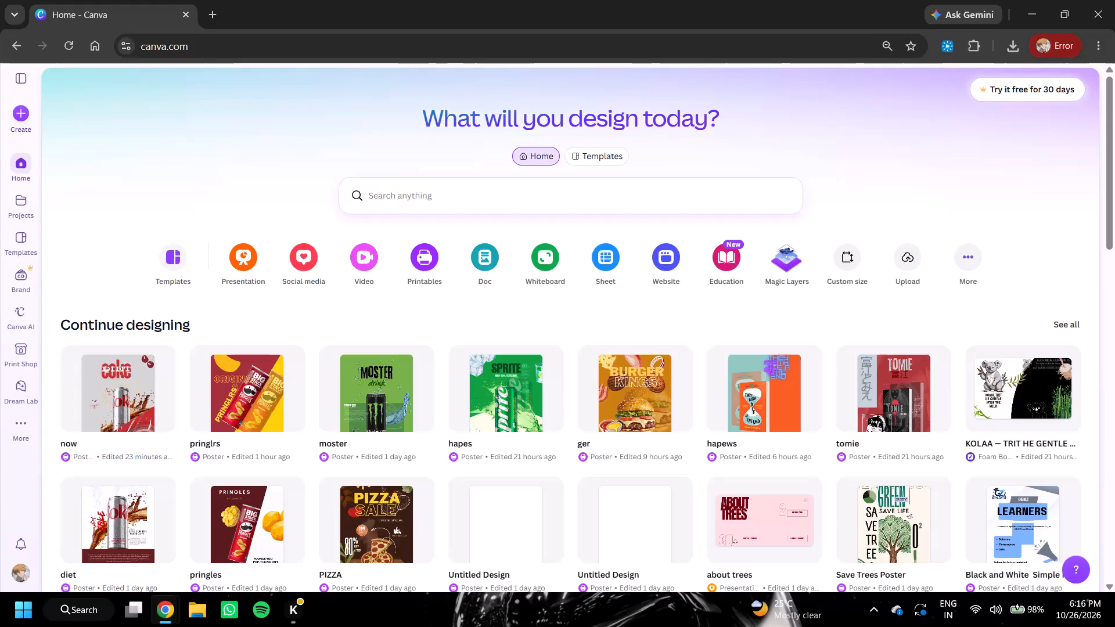
Search the design types for "poster" and create a blank Poster (A2, Portrait) design.
{"action": "left_click", "coordinate": [12, 120]}
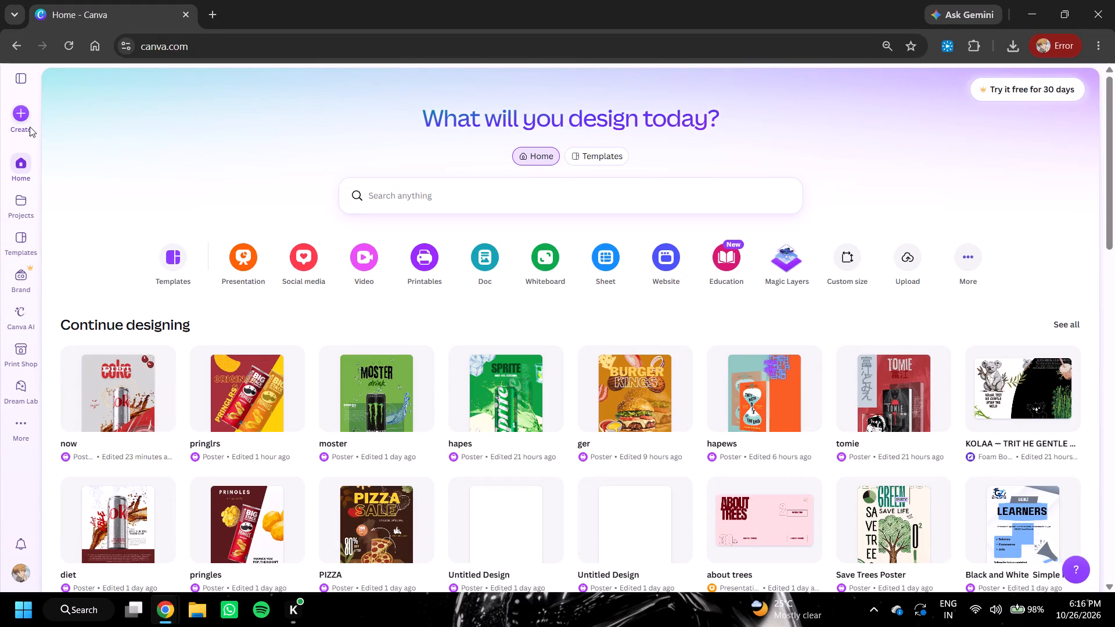
{"action": "left_click", "coordinate": [14, 110]}
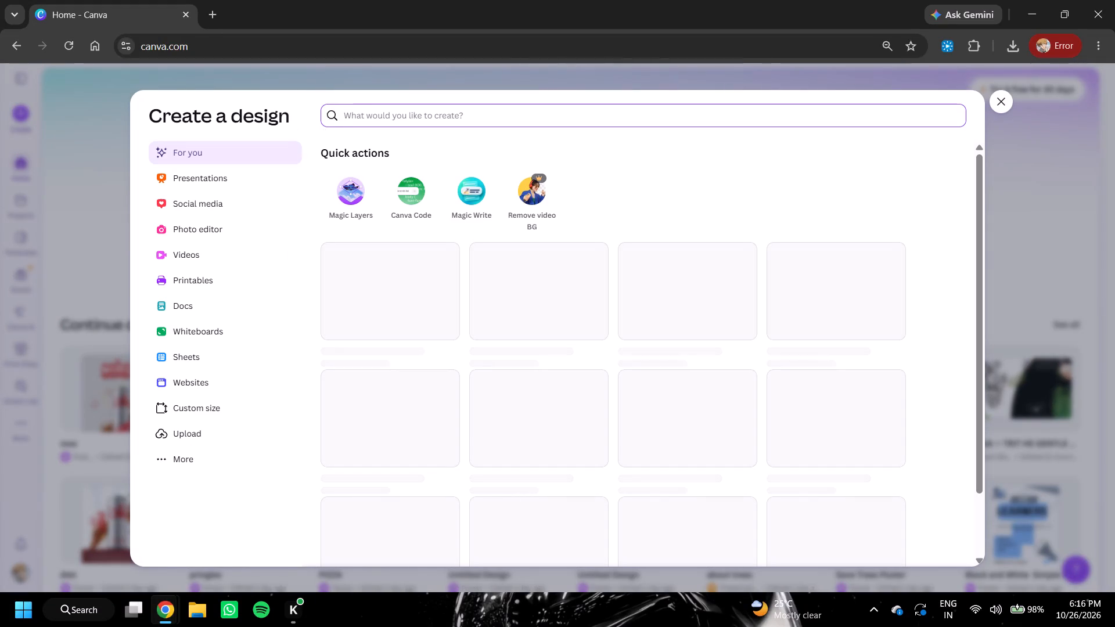
{"action": "type", "text": "pos"}
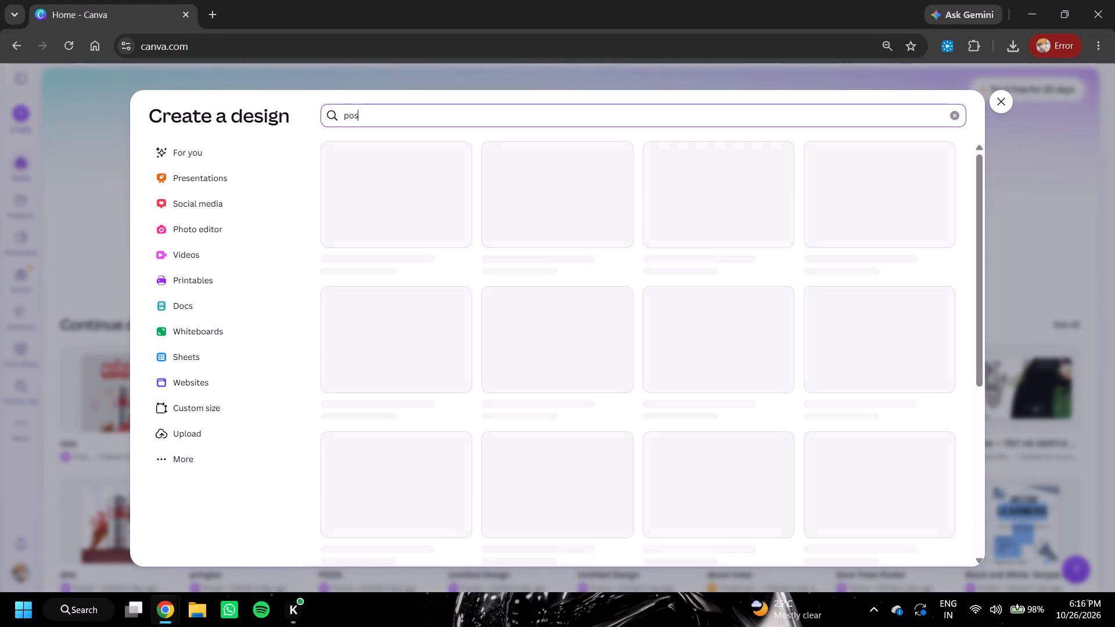
{"action": "type", "text": "ter"}
{"action": "key", "text": "Return"}
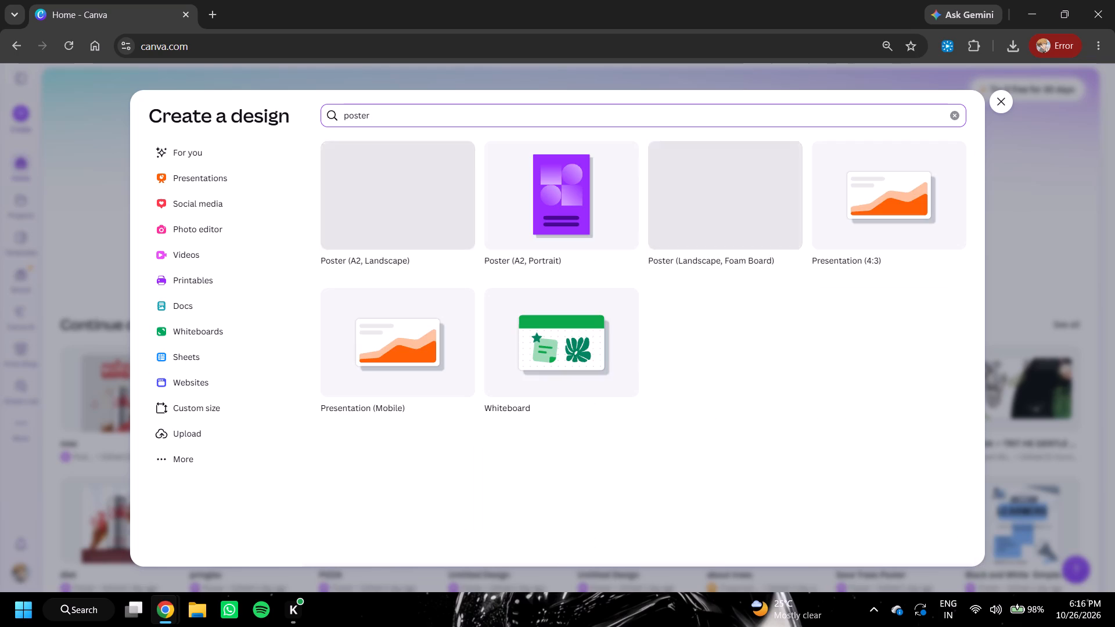
{"action": "left_click", "coordinate": [512, 173]}
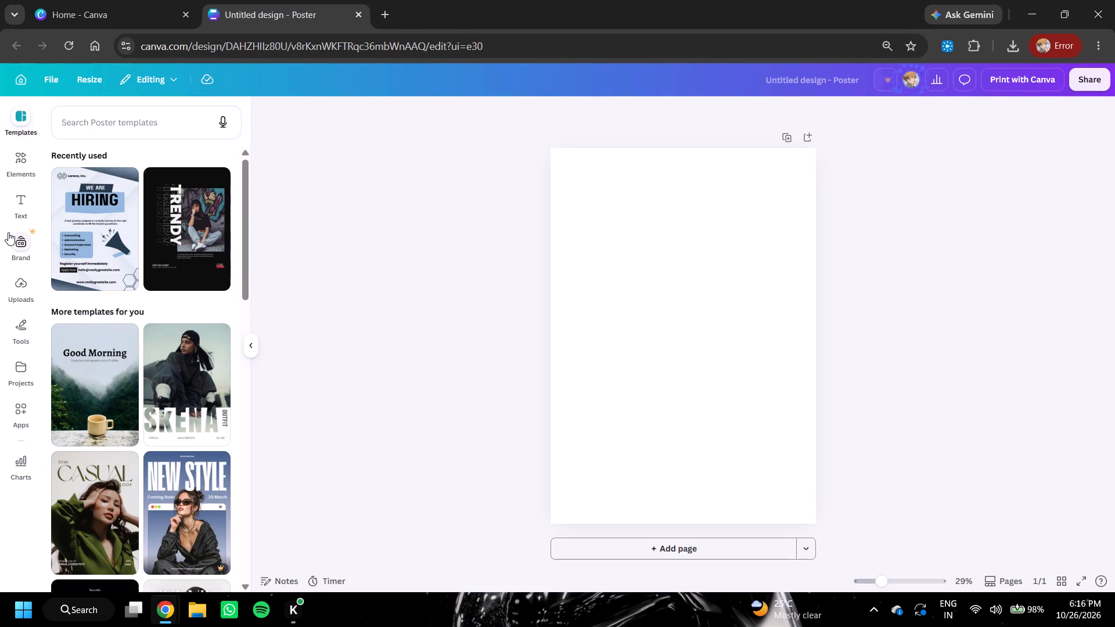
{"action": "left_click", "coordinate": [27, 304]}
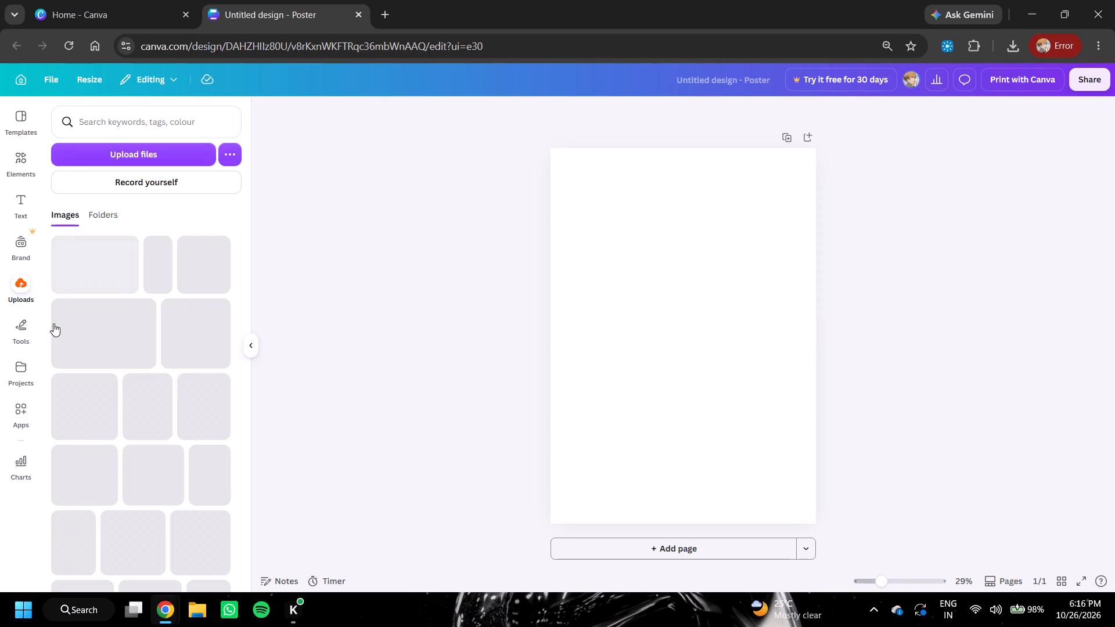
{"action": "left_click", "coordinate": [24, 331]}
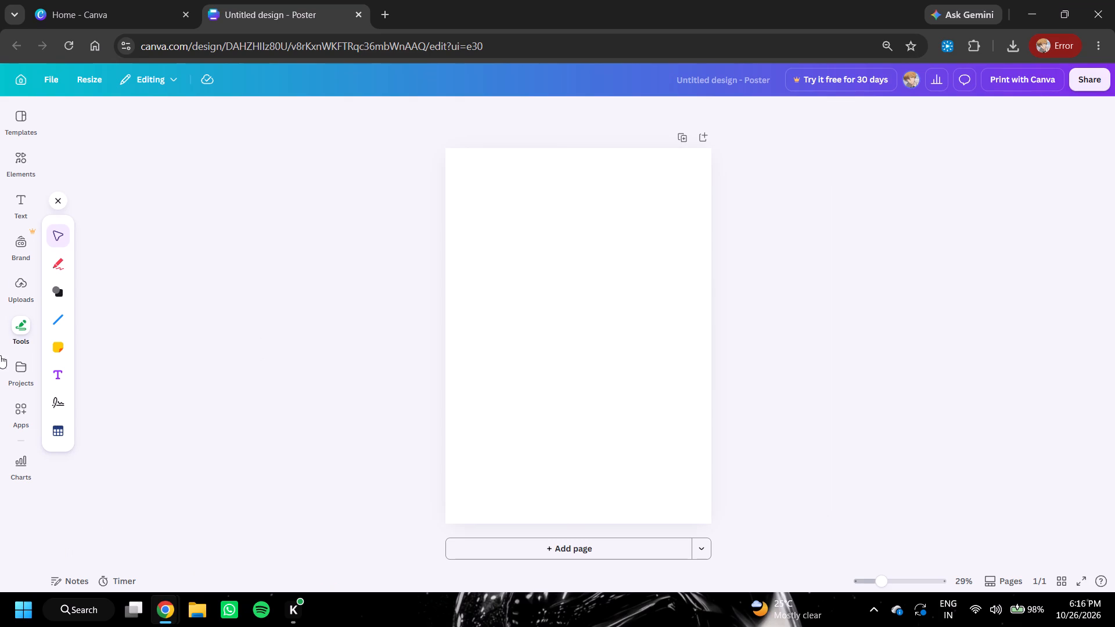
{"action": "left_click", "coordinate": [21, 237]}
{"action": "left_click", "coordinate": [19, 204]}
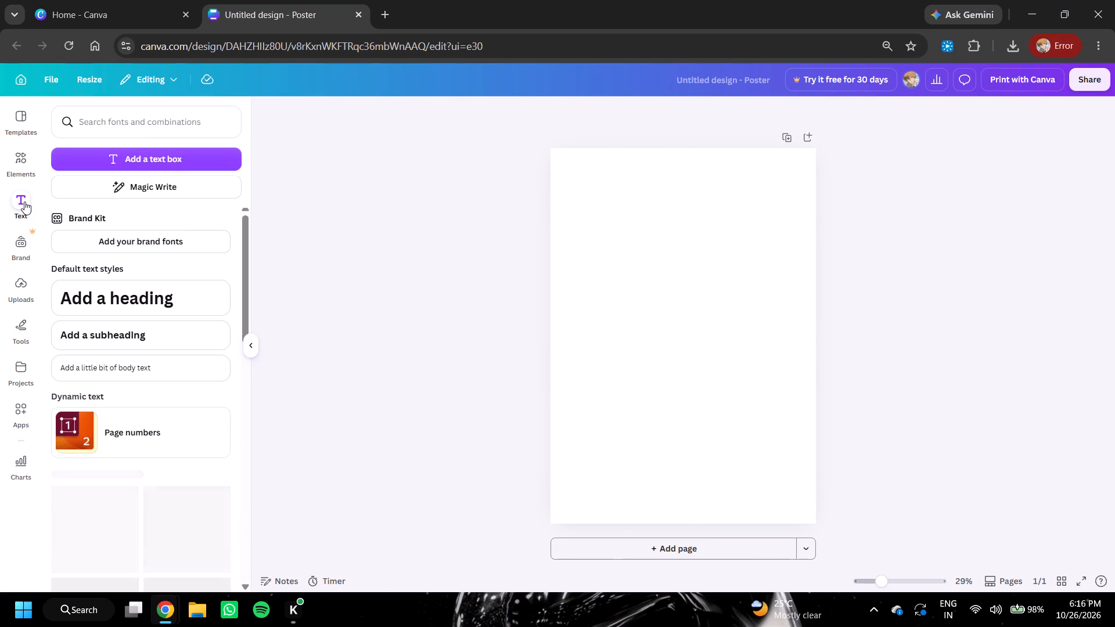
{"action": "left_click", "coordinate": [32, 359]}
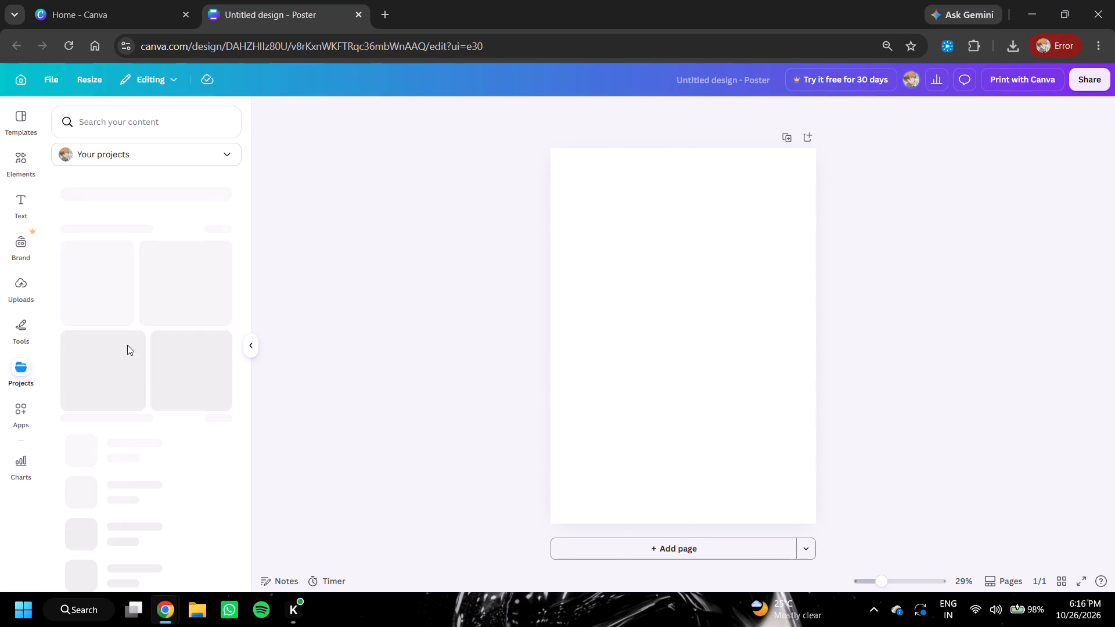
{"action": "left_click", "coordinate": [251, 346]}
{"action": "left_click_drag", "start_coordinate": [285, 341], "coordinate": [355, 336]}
Open the existing "now" design from the saved projects and apply its Diet Coke page to the blank poster.
{"action": "left_click", "coordinate": [13, 372]}
{"action": "scroll", "coordinate": [187, 316], "scroll_direction": "down", "scroll_amount": 3}
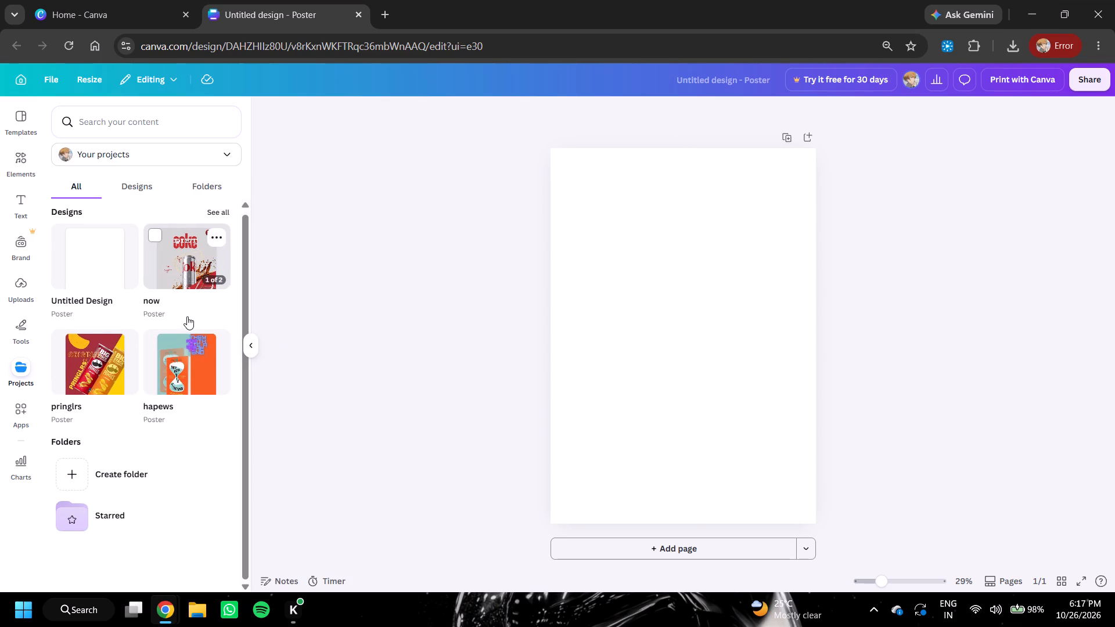
{"action": "scroll", "coordinate": [109, 368], "scroll_direction": "up", "scroll_amount": 2}
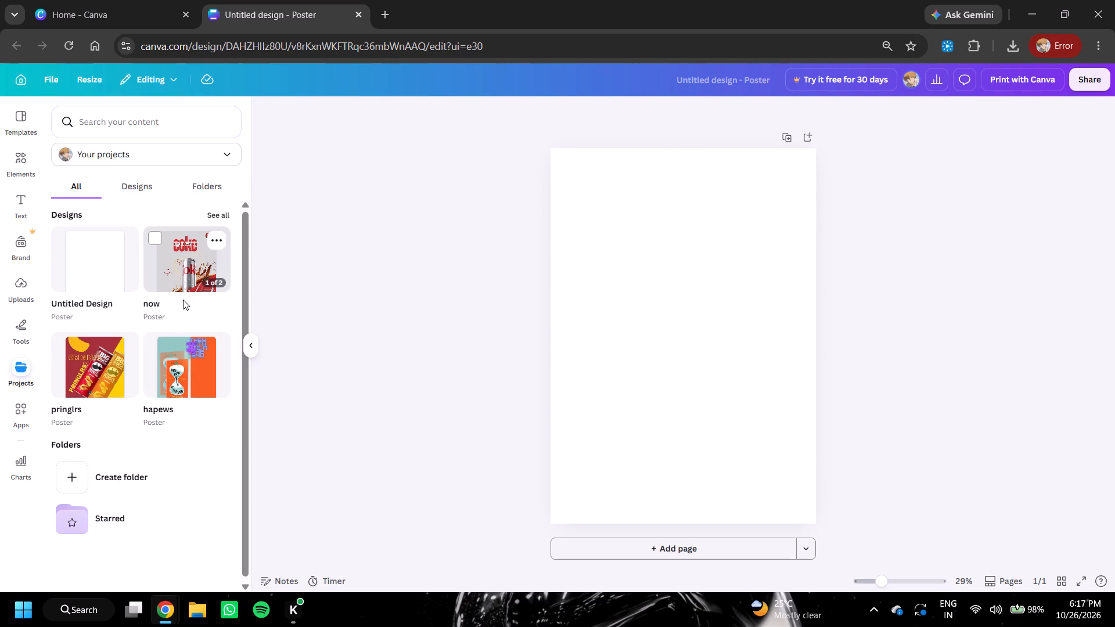
{"action": "double_click", "coordinate": [179, 283]}
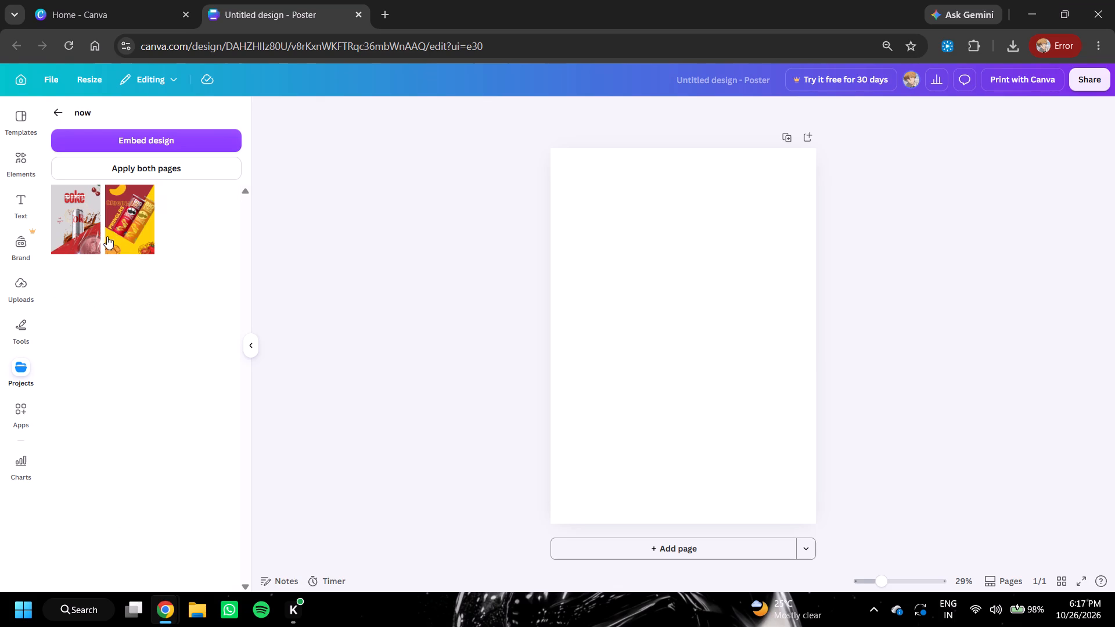
{"action": "left_click", "coordinate": [84, 239]}
{"action": "left_click", "coordinate": [142, 227]}
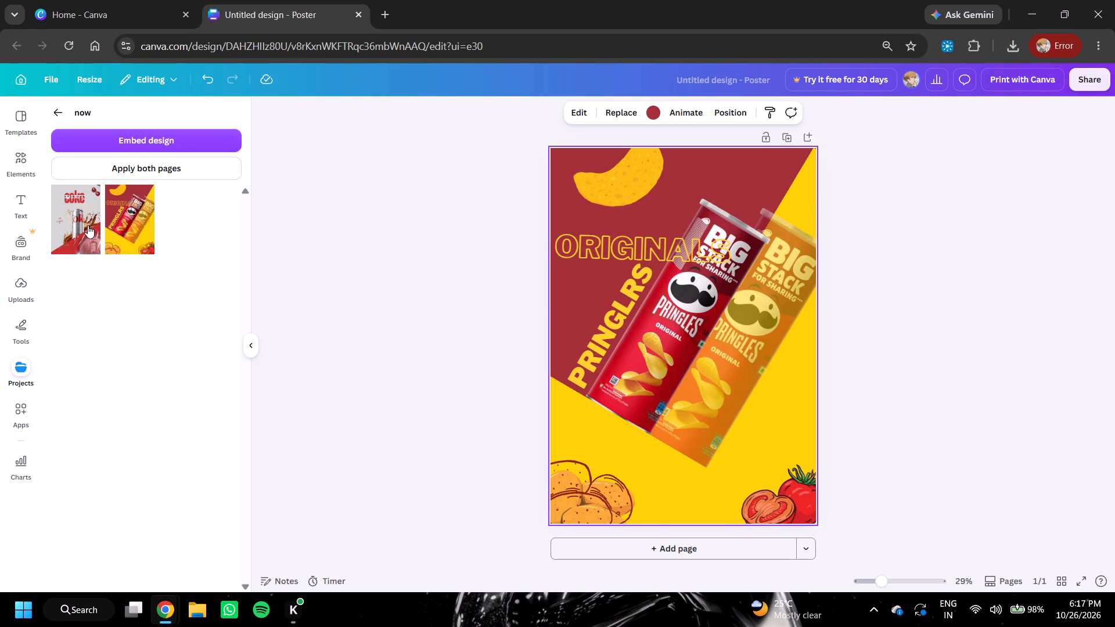
{"action": "double_click", "coordinate": [87, 226]}
{"action": "right_click", "coordinate": [140, 216]}
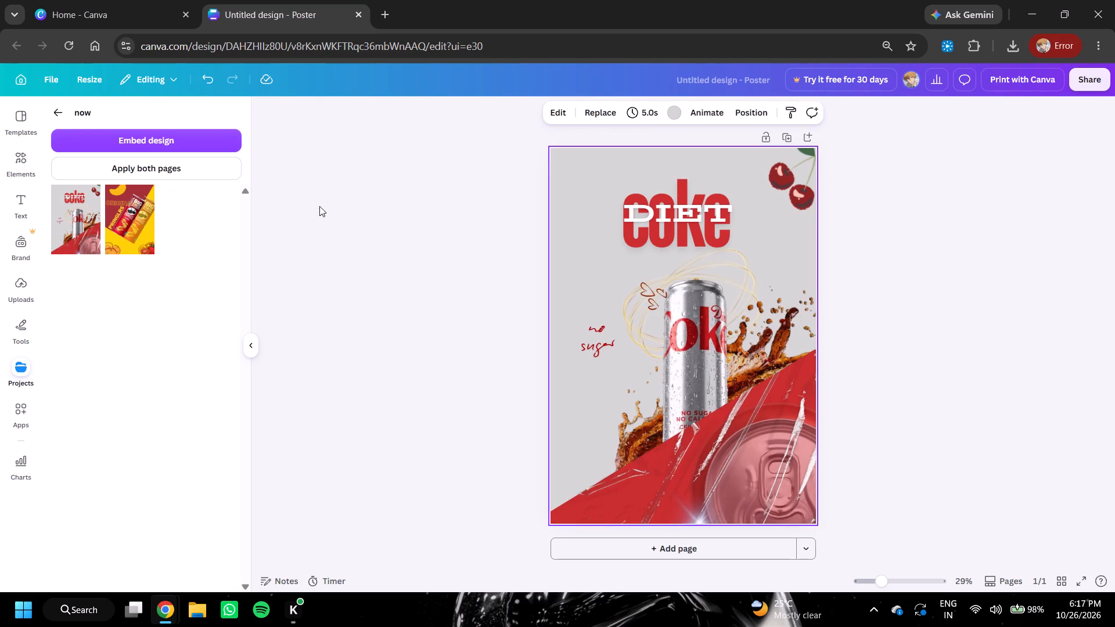
{"action": "scroll", "coordinate": [849, 201], "scroll_direction": "down", "scroll_amount": 3}
{"action": "scroll", "coordinate": [696, 232], "scroll_direction": "up", "scroll_amount": 4}
{"action": "triple_click", "coordinate": [366, 288]}
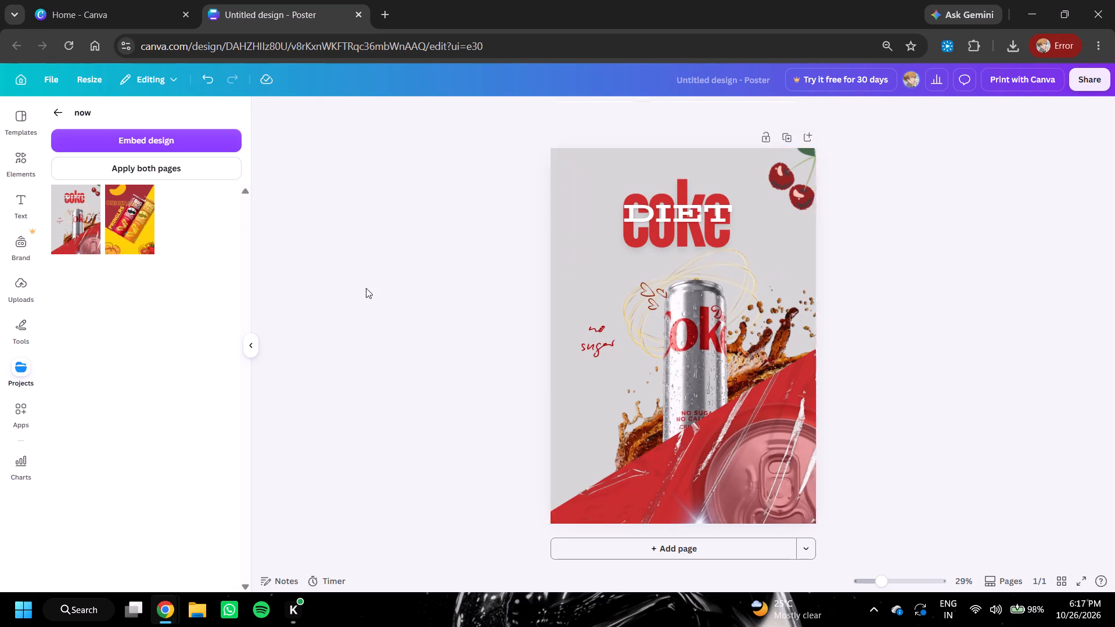
{"action": "left_click", "coordinate": [366, 287]}
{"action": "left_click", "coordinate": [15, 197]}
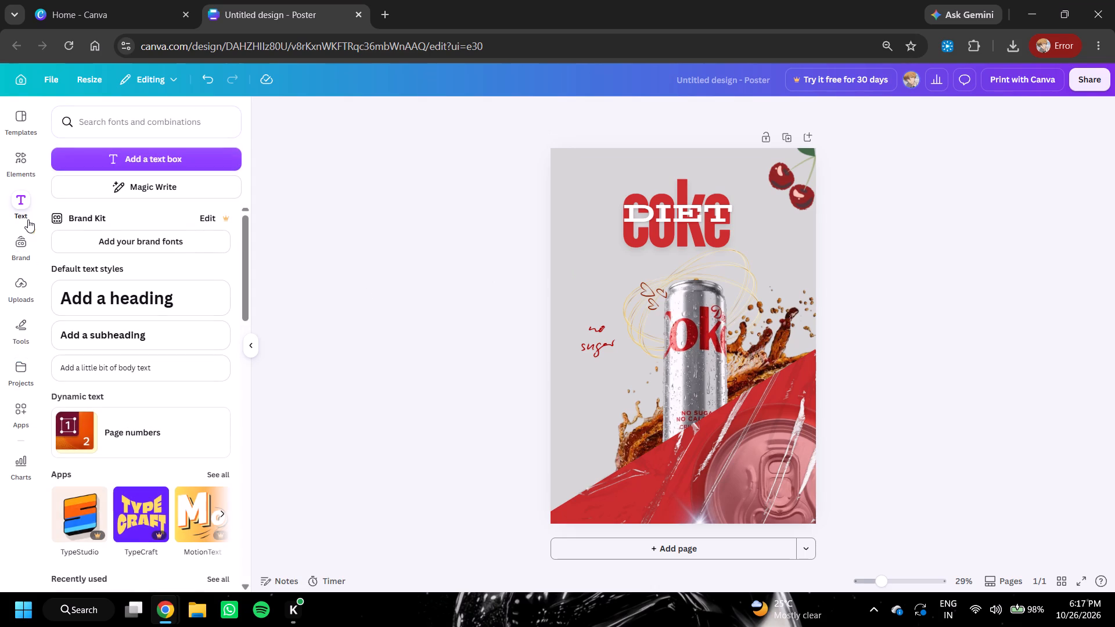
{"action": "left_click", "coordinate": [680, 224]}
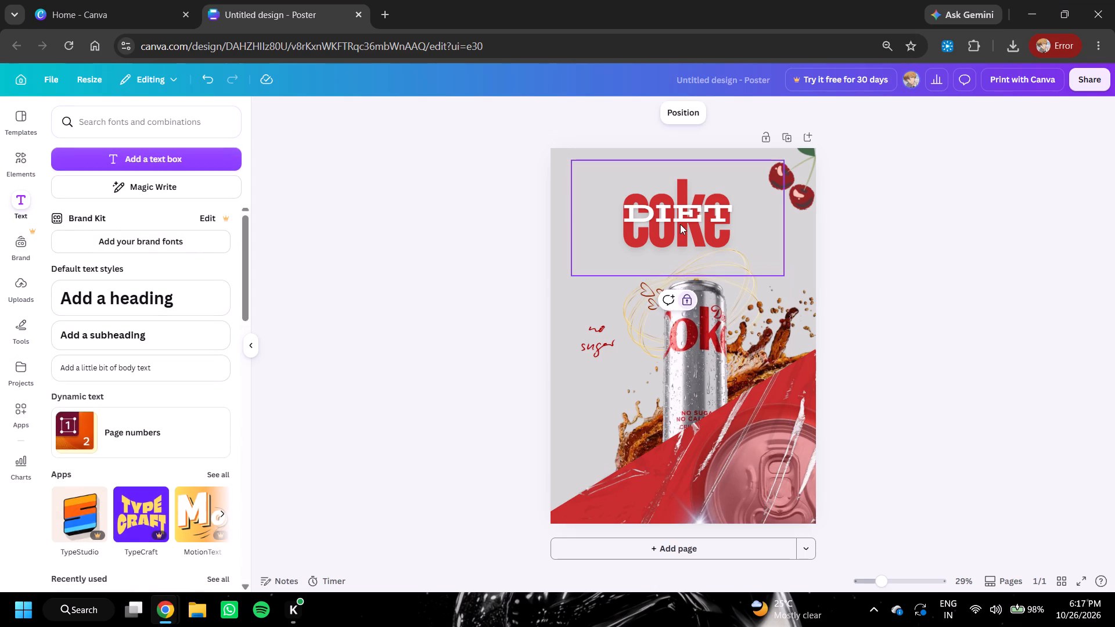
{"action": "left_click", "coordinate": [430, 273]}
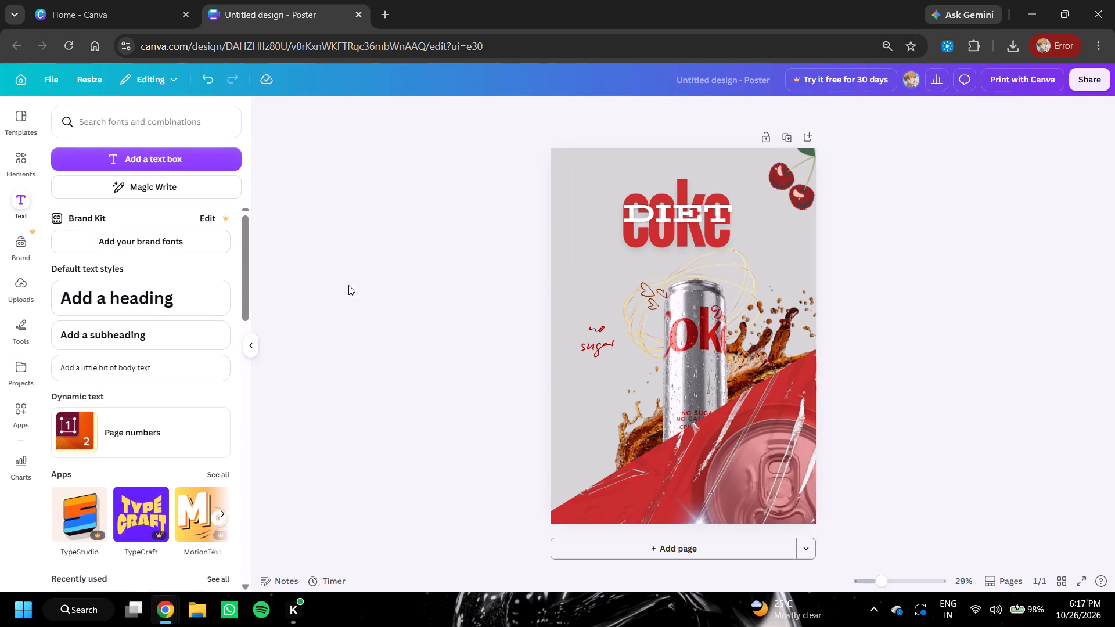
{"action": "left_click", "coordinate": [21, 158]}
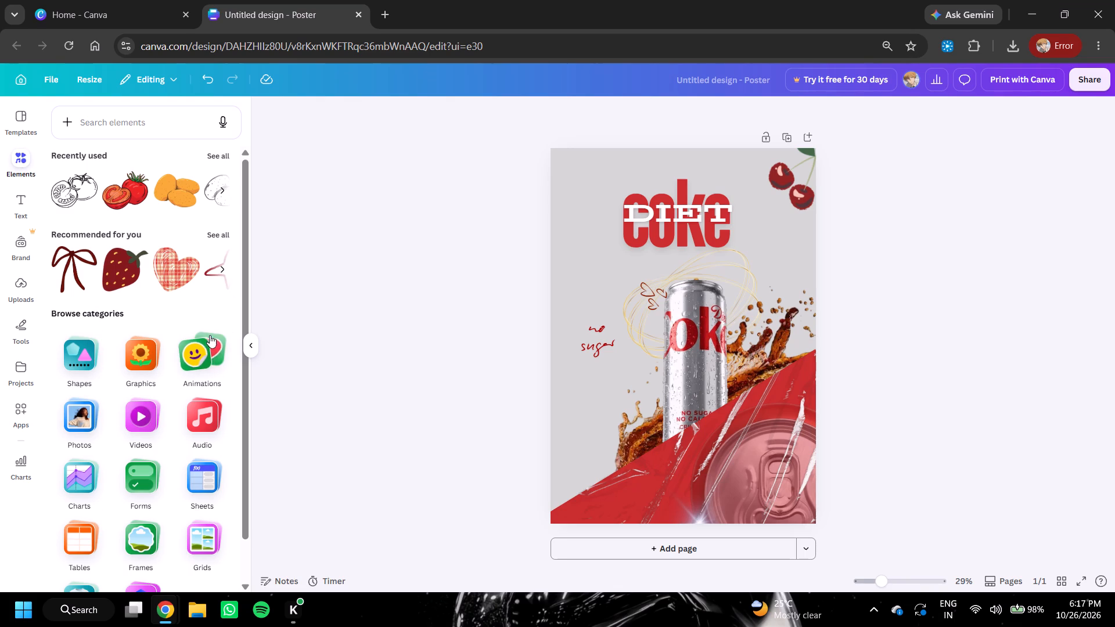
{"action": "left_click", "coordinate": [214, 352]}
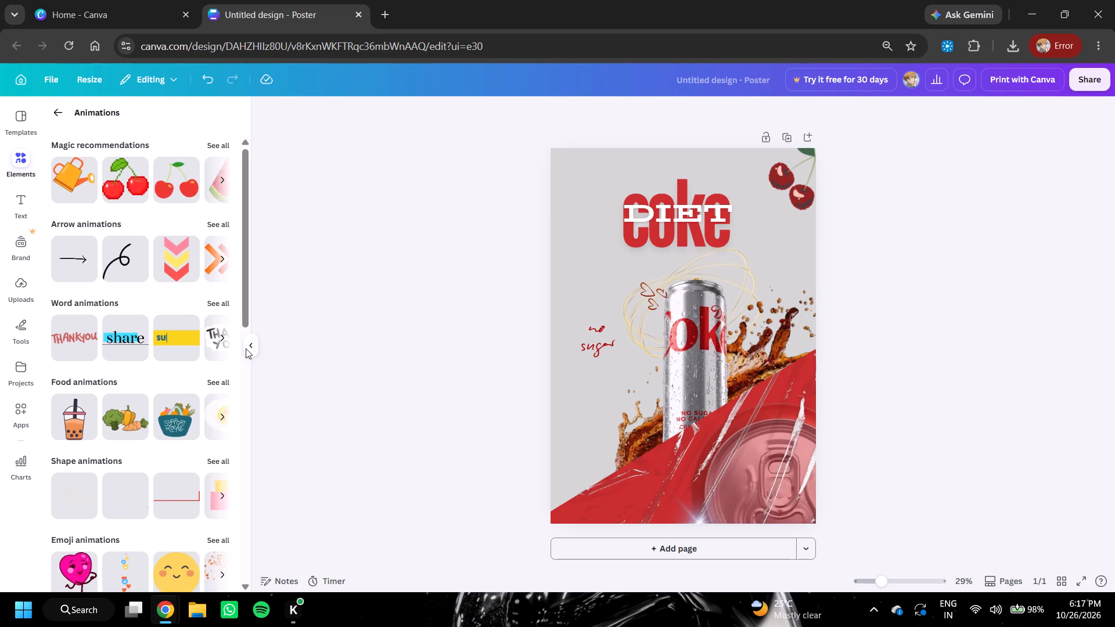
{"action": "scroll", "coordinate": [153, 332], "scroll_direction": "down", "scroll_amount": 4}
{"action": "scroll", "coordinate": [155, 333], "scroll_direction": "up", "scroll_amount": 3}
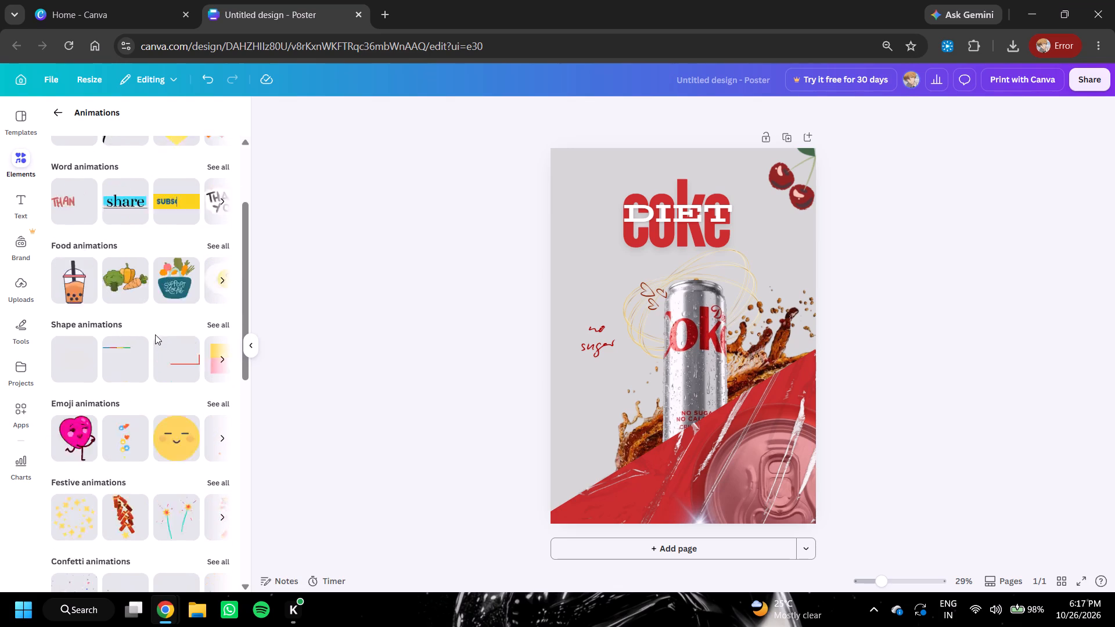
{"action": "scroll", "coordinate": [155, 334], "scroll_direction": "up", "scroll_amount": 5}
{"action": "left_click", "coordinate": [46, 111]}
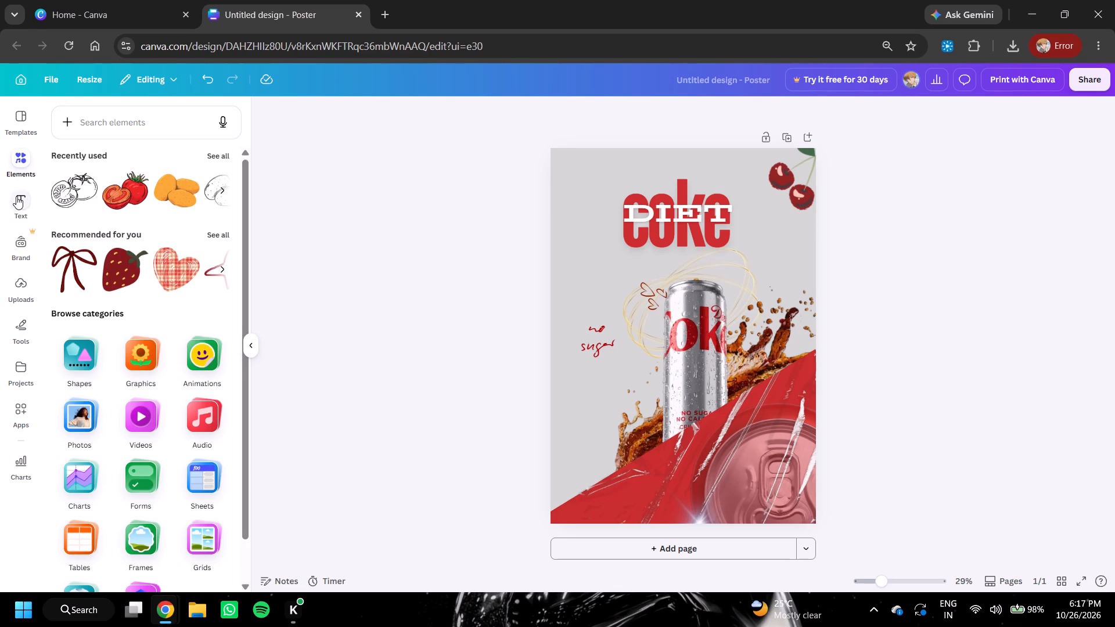
Search the element library for "water drops".
{"action": "left_click", "coordinate": [95, 130]}
{"action": "type", "text": "water"}
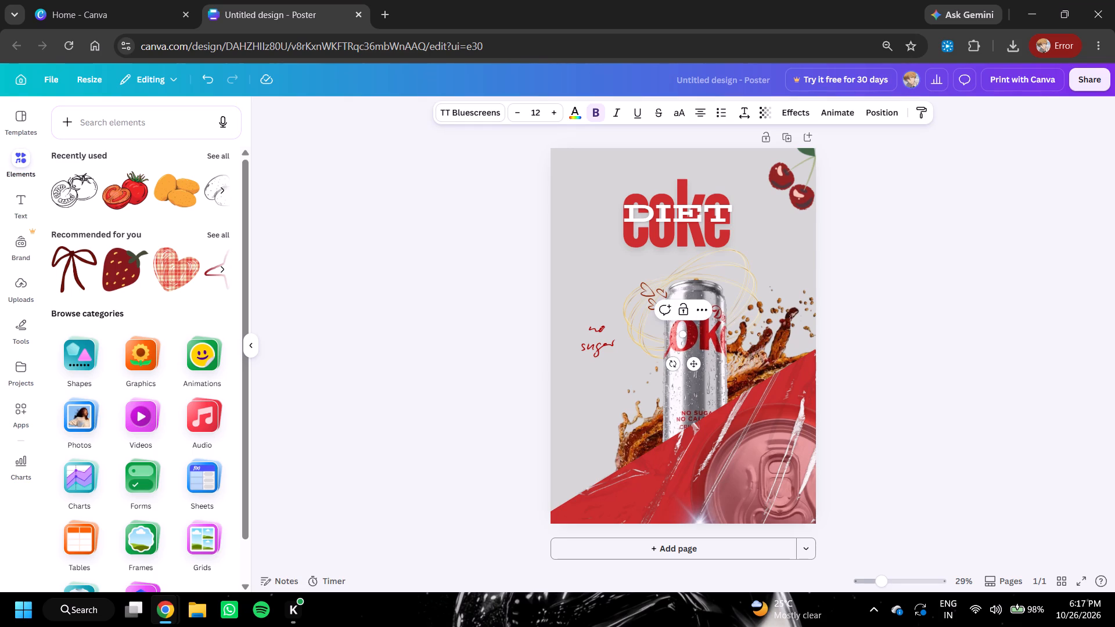
{"action": "left_click", "coordinate": [91, 126]}
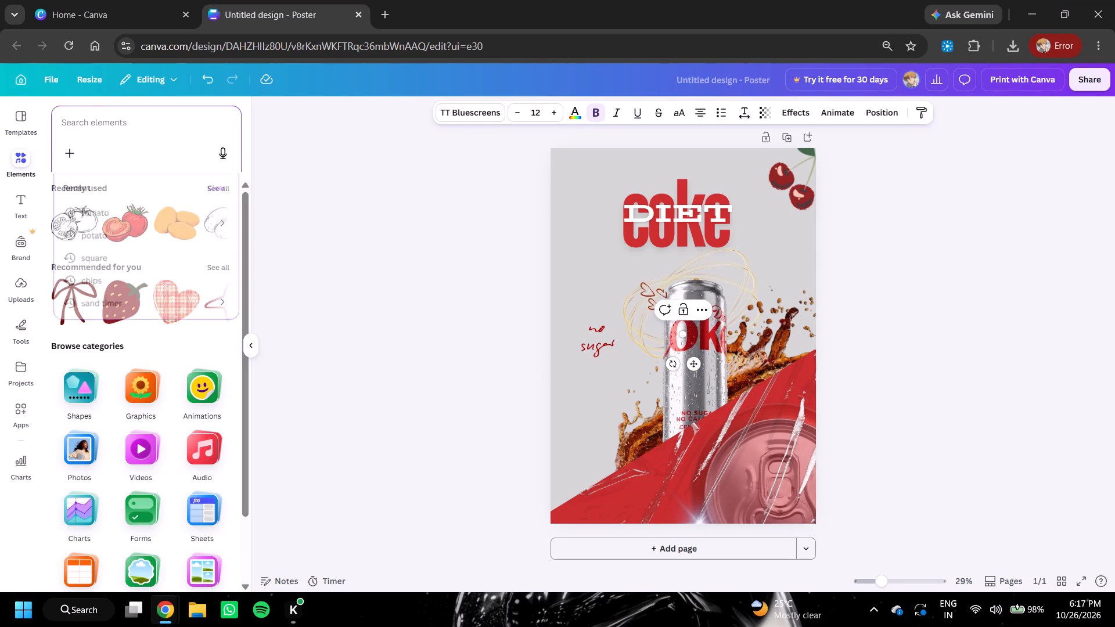
{"action": "type", "text": "water"}
{"action": "key", "text": "space"}
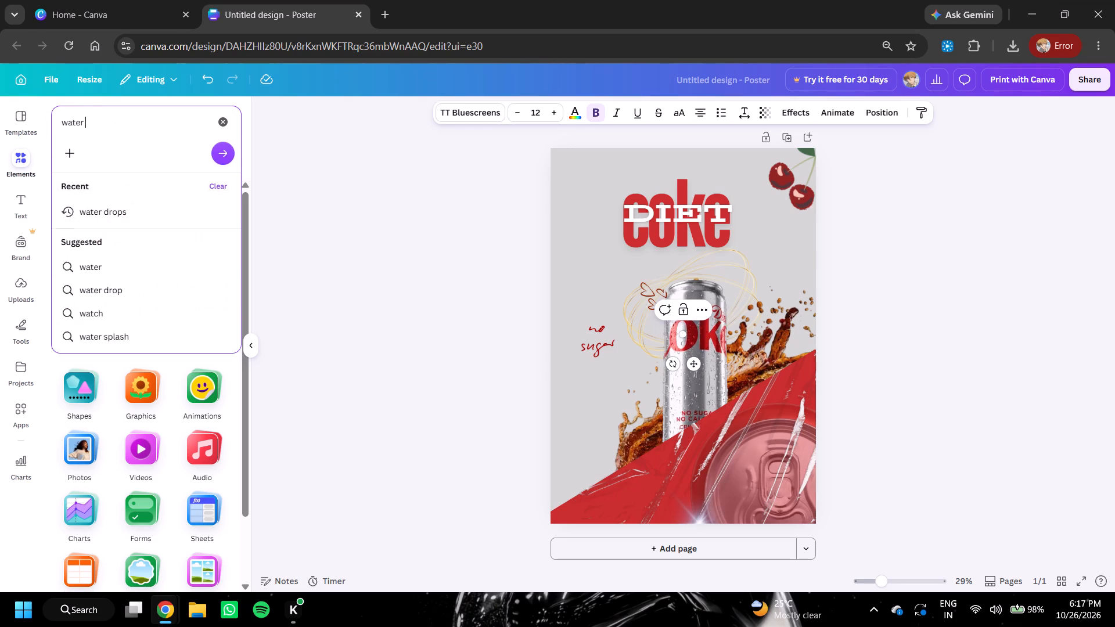
{"action": "type", "text": "drops"}
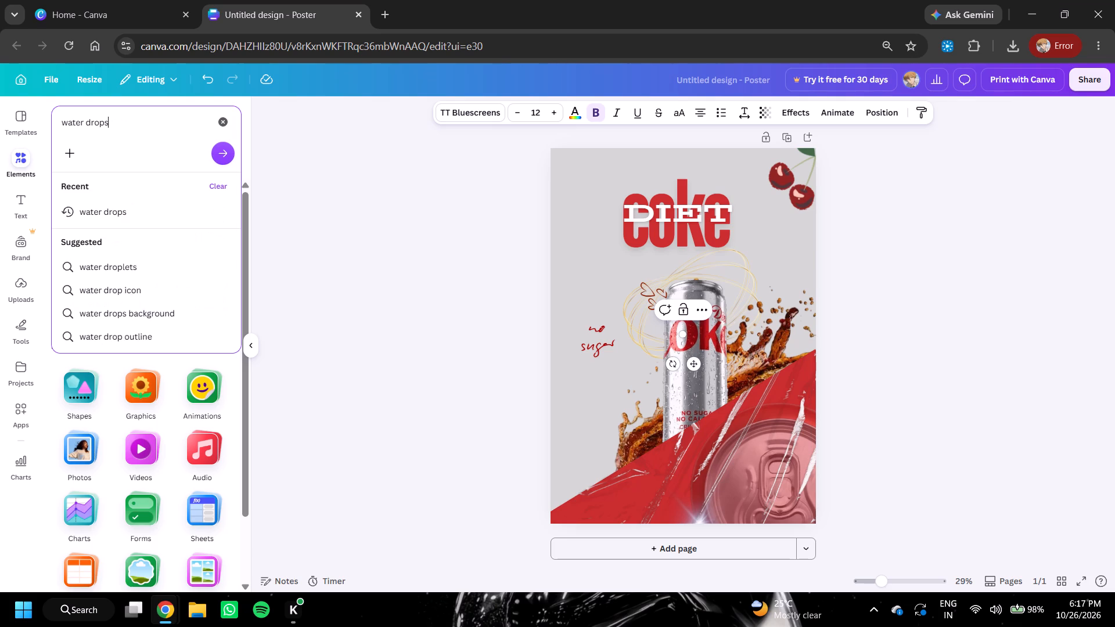
{"action": "key", "text": "Return"}
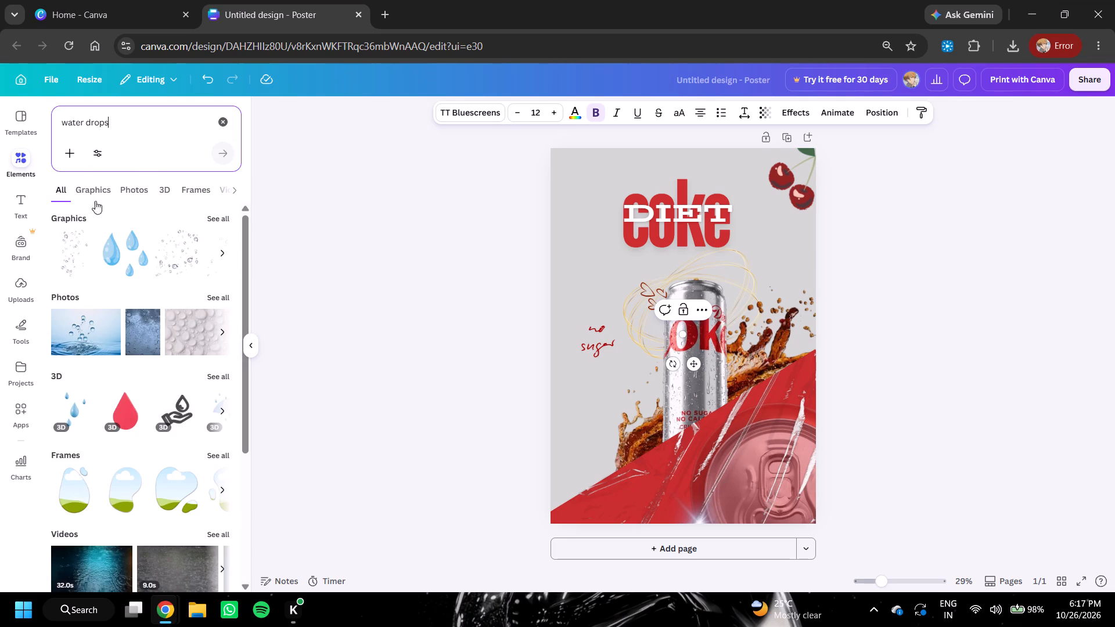
Look through the water drops results by category, including frames, 3D and photos, ending on graphics.
{"action": "double_click", "coordinate": [231, 188]}
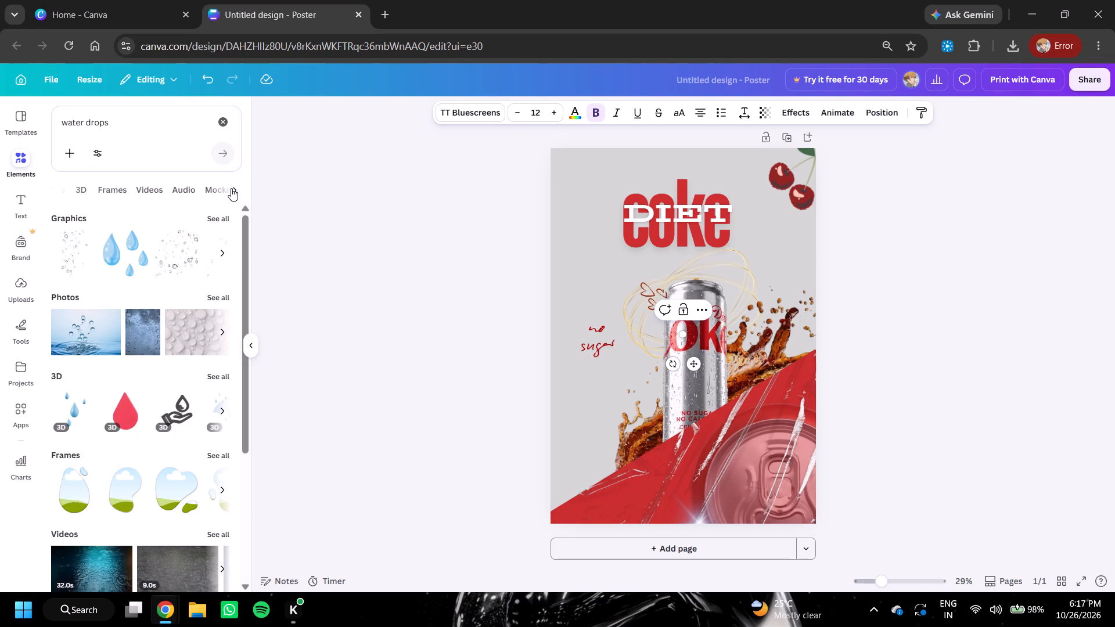
{"action": "left_click", "coordinate": [231, 188]}
{"action": "left_click", "coordinate": [231, 188]}
{"action": "left_click", "coordinate": [231, 188]}
{"action": "left_click", "coordinate": [235, 188]}
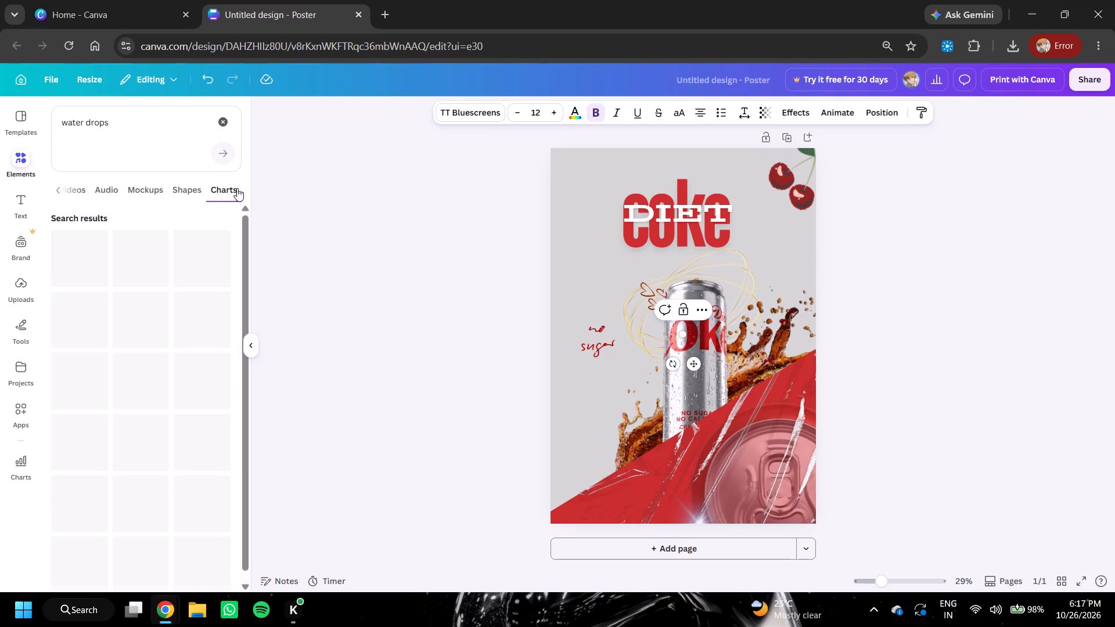
{"action": "triple_click", "coordinate": [116, 188]}
{"action": "double_click", "coordinate": [87, 191]}
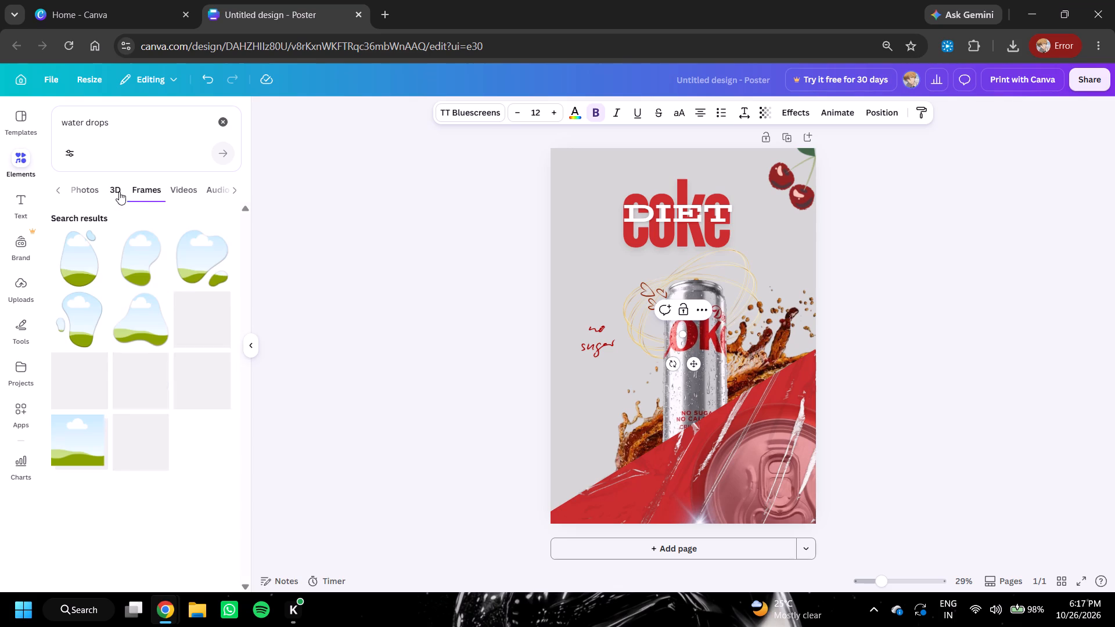
{"action": "double_click", "coordinate": [116, 190]}
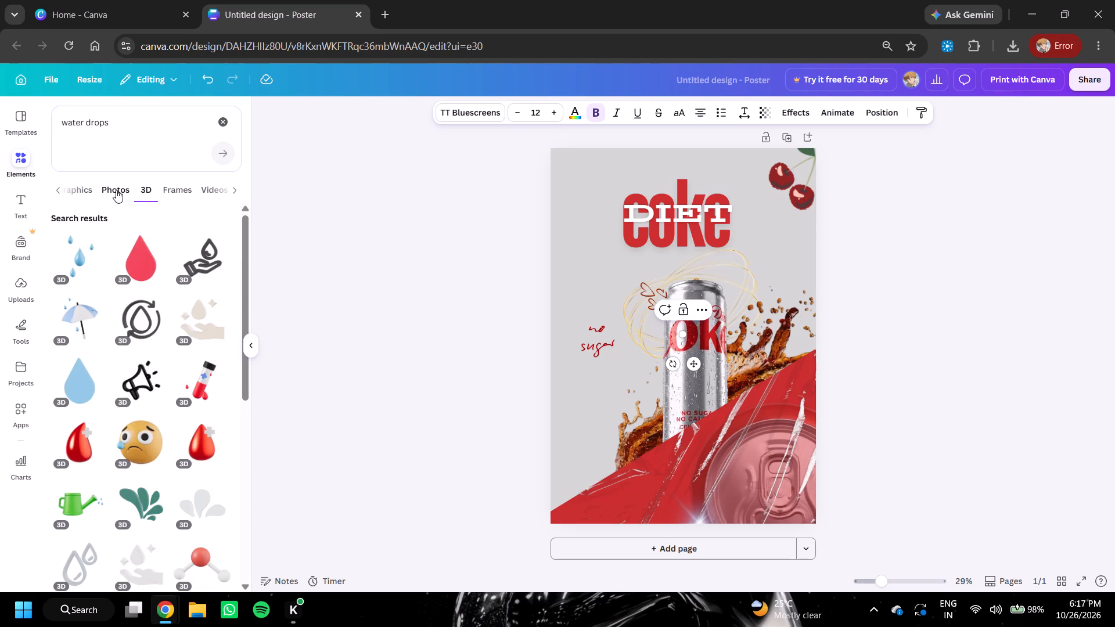
{"action": "left_click", "coordinate": [116, 190]}
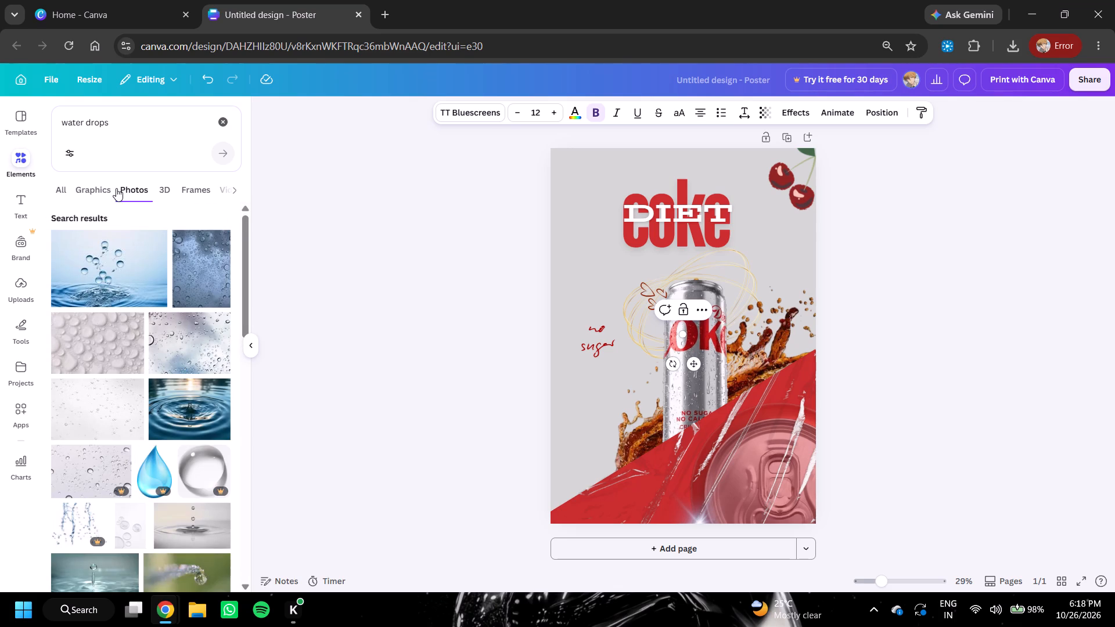
{"action": "left_click", "coordinate": [105, 184]}
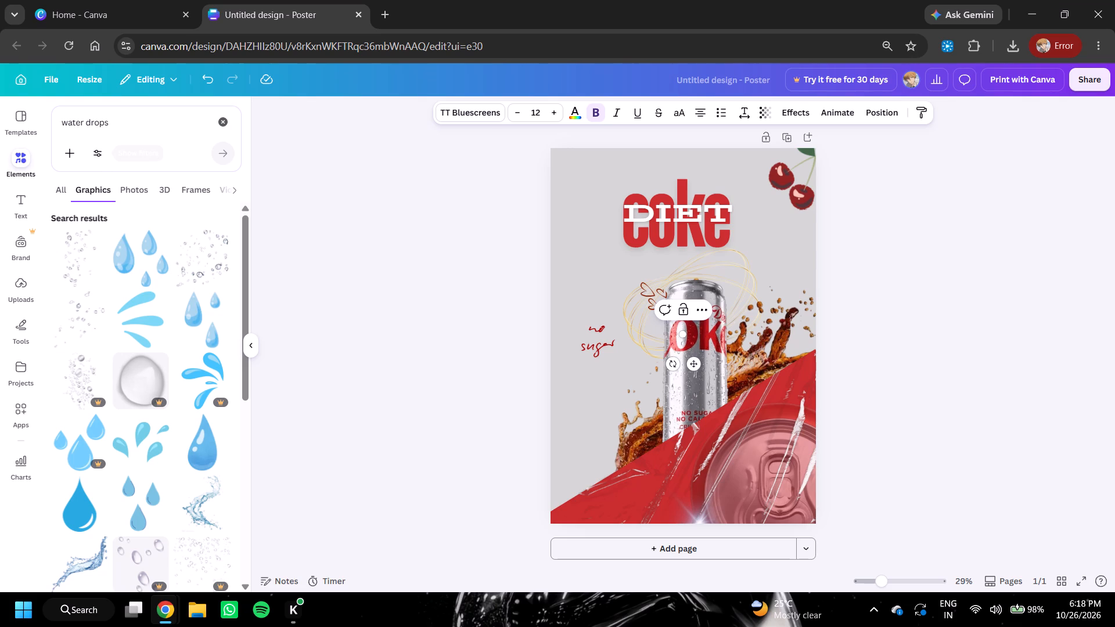
Search the element library for "can" in place of "water drops".
{"action": "left_click_drag", "start_coordinate": [113, 125], "coordinate": [62, 122]}
{"action": "left_click", "coordinate": [62, 122]}
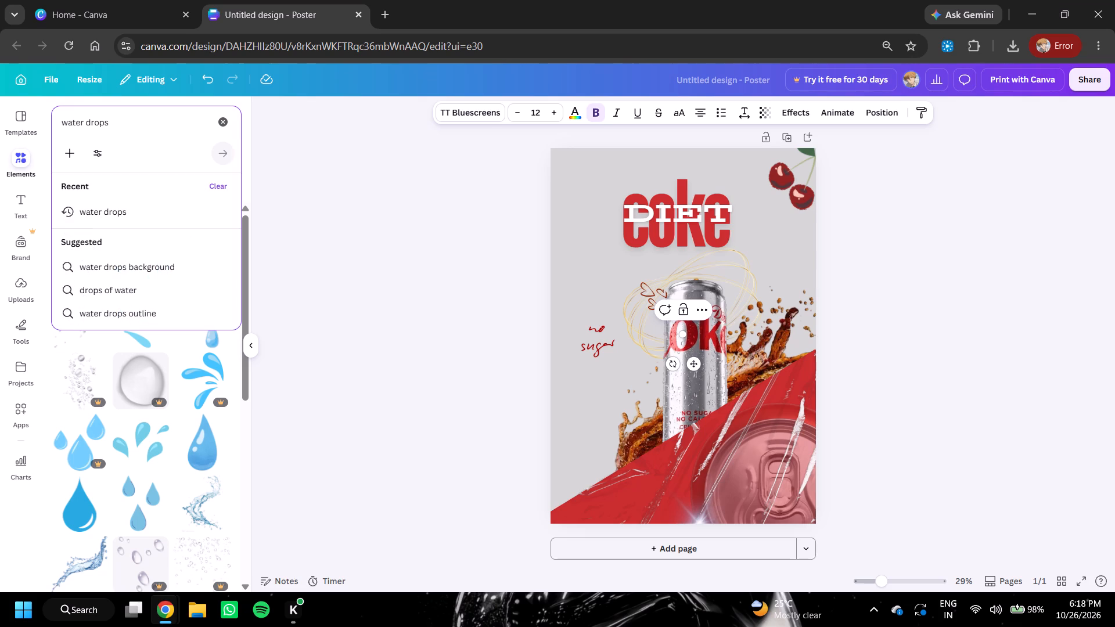
{"action": "left_click_drag", "start_coordinate": [138, 120], "coordinate": [60, 128]}
{"action": "key", "text": "BackSpace"}
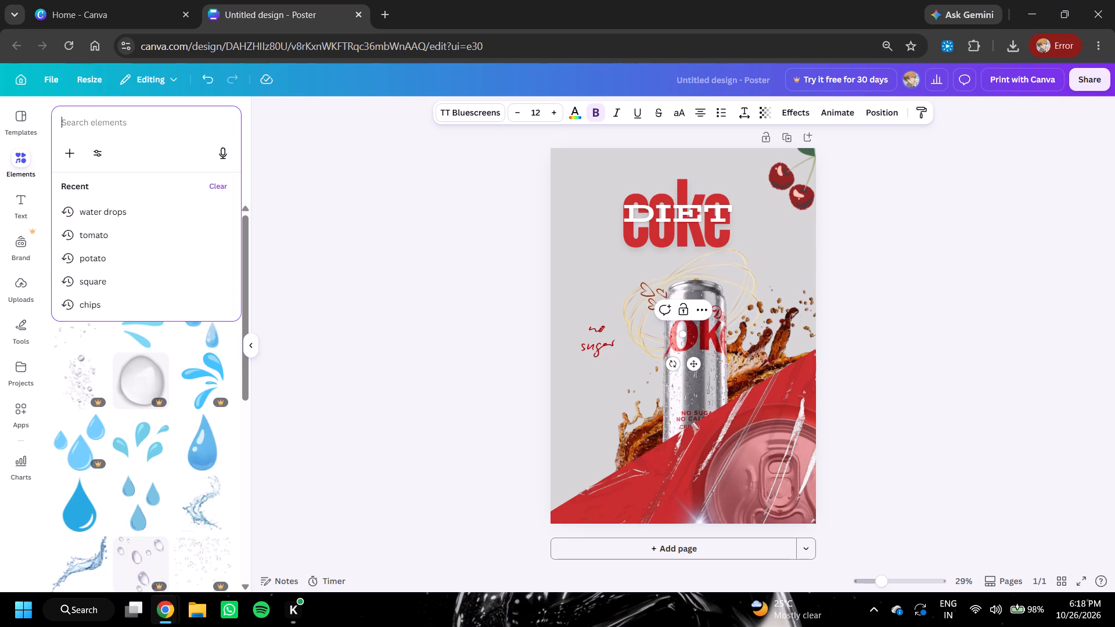
{"action": "type", "text": "can"}
{"action": "key", "text": "Return"}
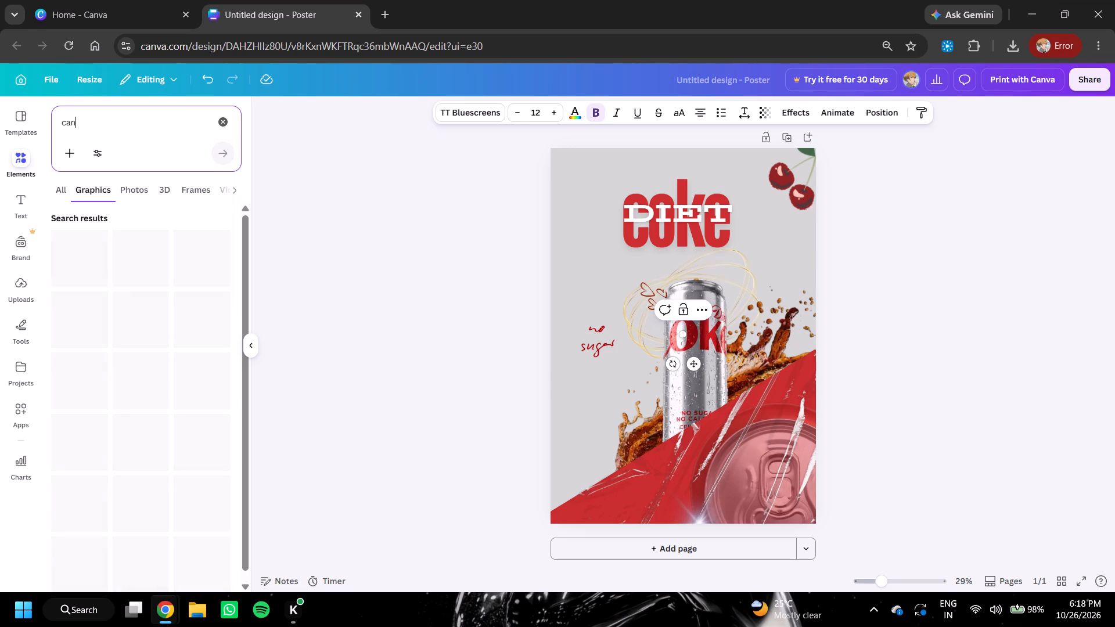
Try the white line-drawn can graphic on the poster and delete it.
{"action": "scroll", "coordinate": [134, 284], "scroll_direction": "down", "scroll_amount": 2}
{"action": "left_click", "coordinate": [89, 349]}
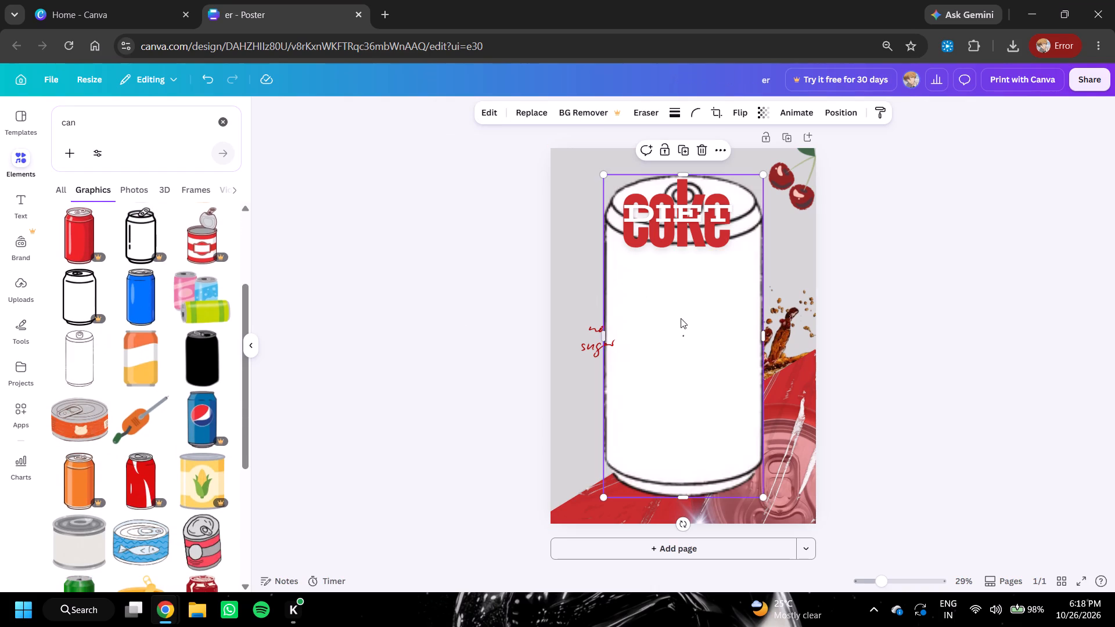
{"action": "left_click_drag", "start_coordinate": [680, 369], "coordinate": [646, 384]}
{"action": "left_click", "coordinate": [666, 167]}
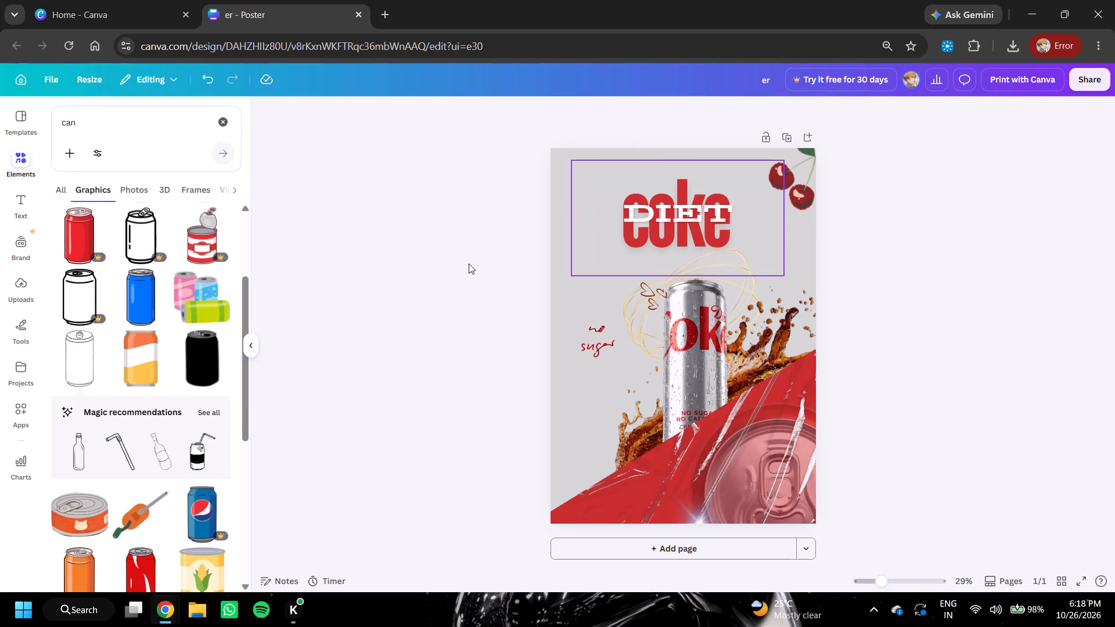
Find the slim lime-green can graphic in the can results and add it to the poster.
{"action": "scroll", "coordinate": [126, 367], "scroll_direction": "down", "scroll_amount": 3}
{"action": "scroll", "coordinate": [126, 367], "scroll_direction": "up", "scroll_amount": 2}
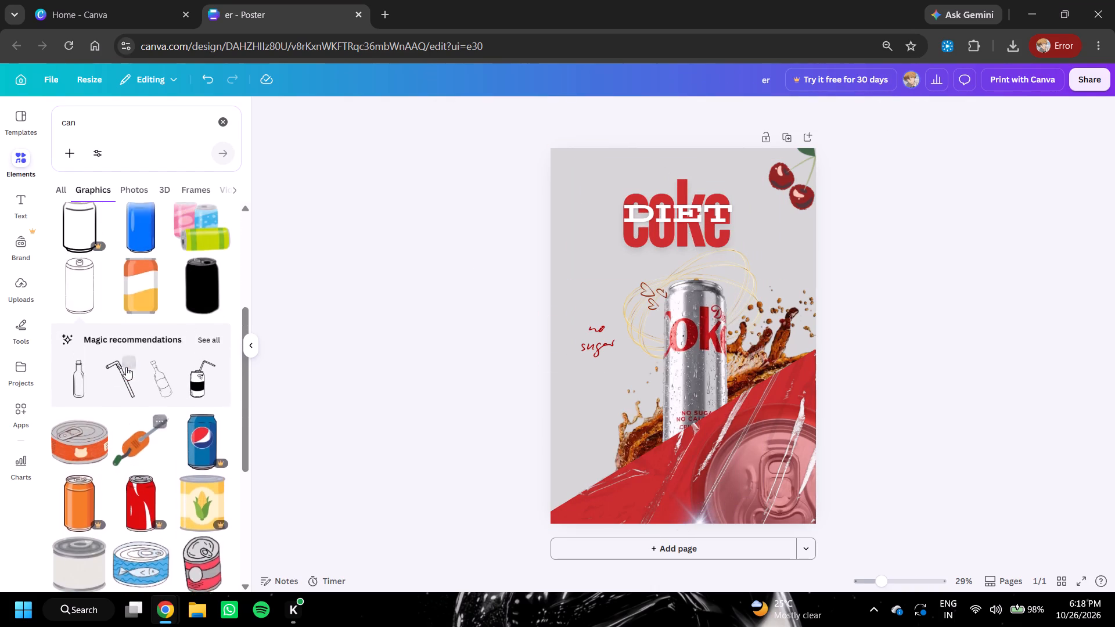
{"action": "scroll", "coordinate": [126, 367], "scroll_direction": "up", "scroll_amount": 1}
{"action": "scroll", "coordinate": [126, 367], "scroll_direction": "down", "scroll_amount": 4}
{"action": "scroll", "coordinate": [126, 365], "scroll_direction": "up", "scroll_amount": 2}
{"action": "scroll", "coordinate": [126, 362], "scroll_direction": "down", "scroll_amount": 3}
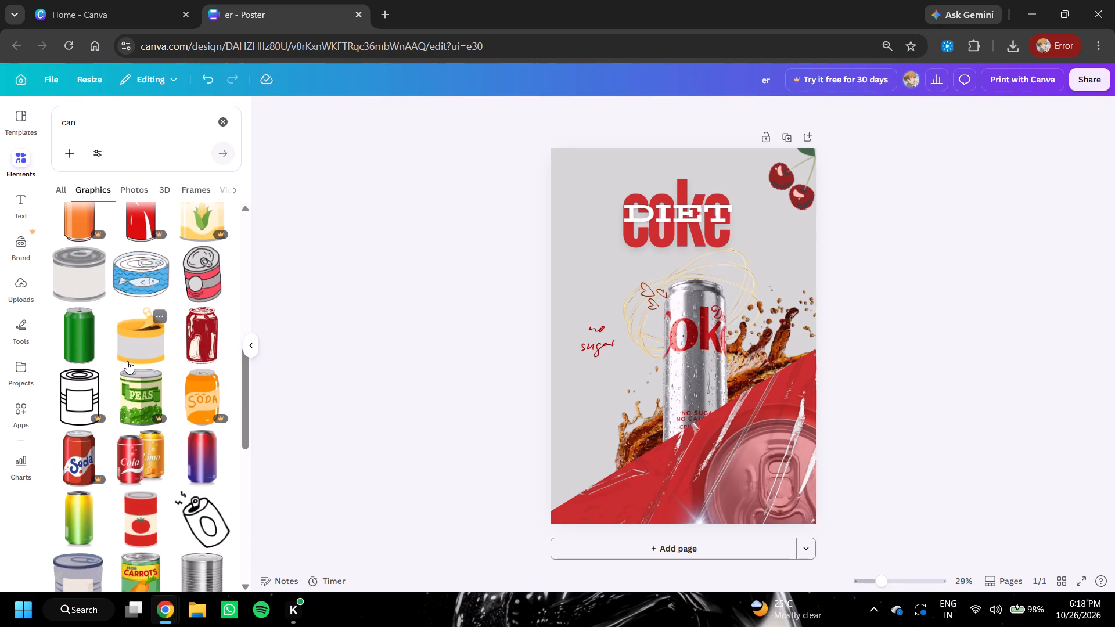
{"action": "scroll", "coordinate": [127, 361], "scroll_direction": "down", "scroll_amount": 2}
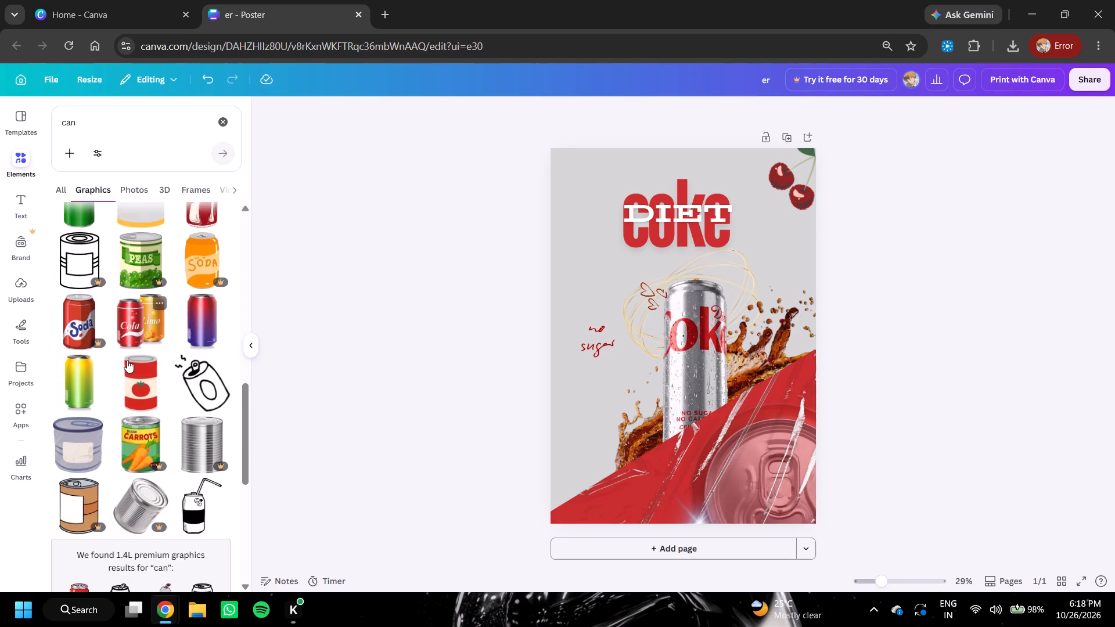
{"action": "scroll", "coordinate": [127, 360], "scroll_direction": "down", "scroll_amount": 3}
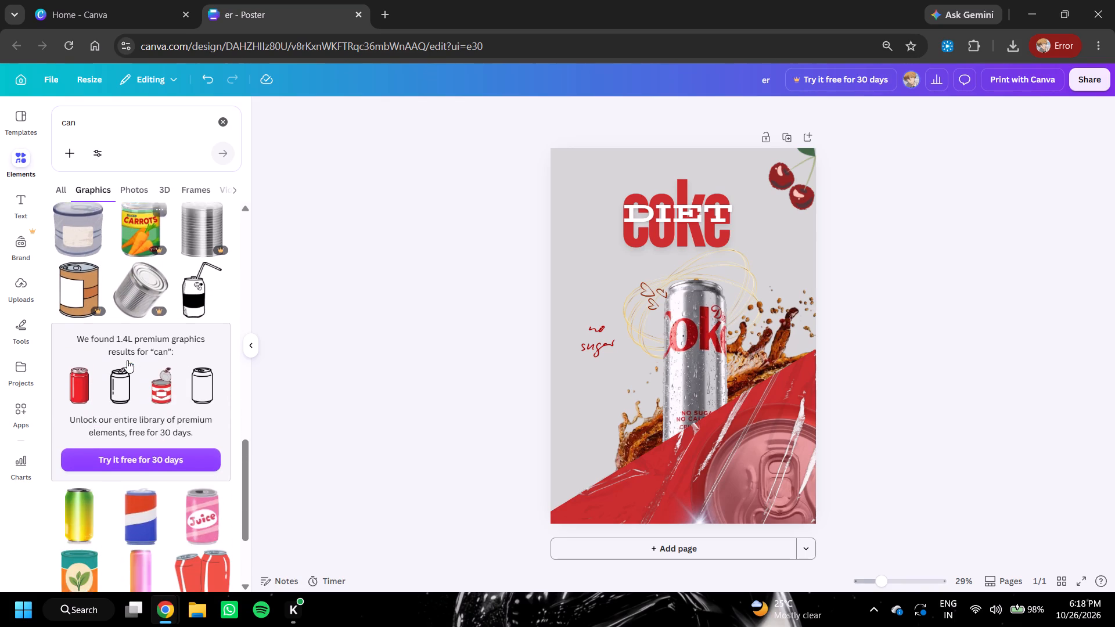
{"action": "scroll", "coordinate": [134, 345], "scroll_direction": "down", "scroll_amount": 2}
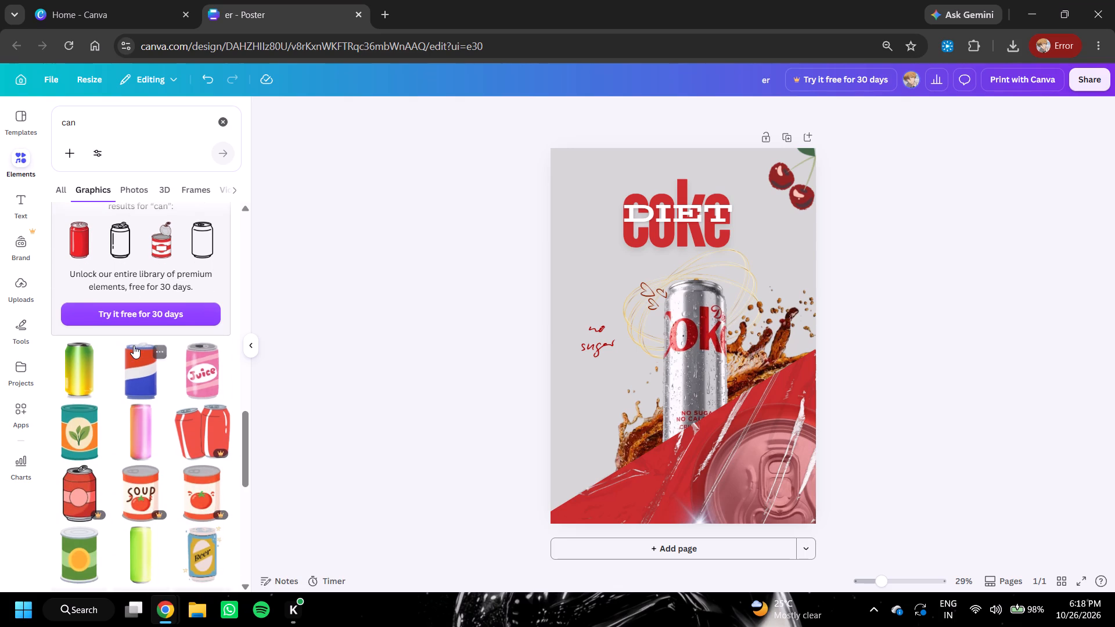
{"action": "scroll", "coordinate": [139, 356], "scroll_direction": "down", "scroll_amount": 3}
{"action": "double_click", "coordinate": [140, 355]}
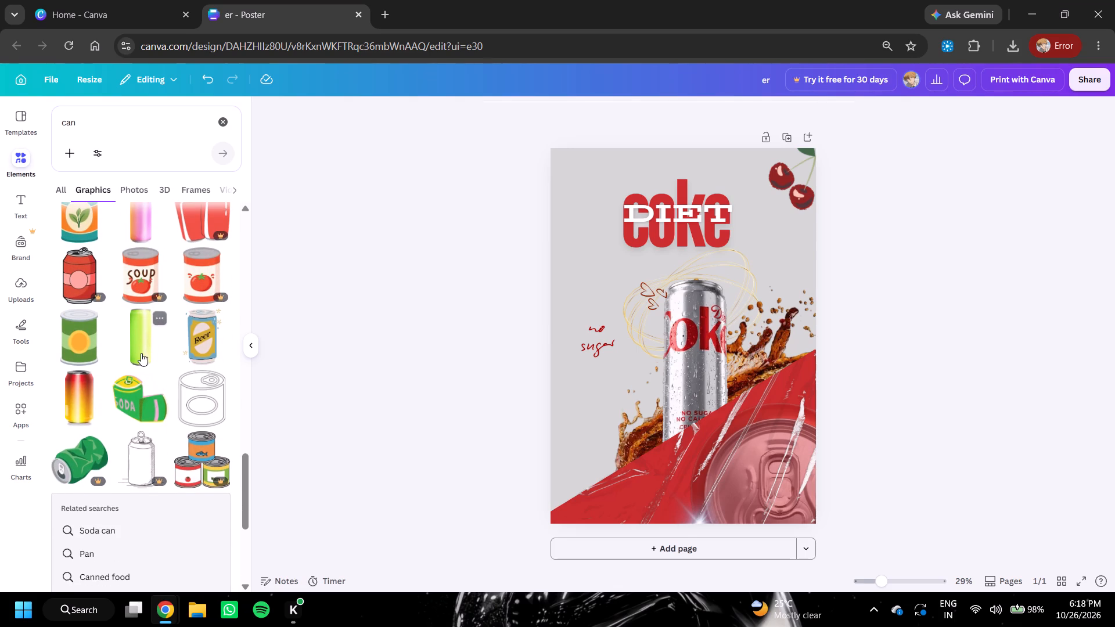
{"action": "double_click", "coordinate": [694, 317]}
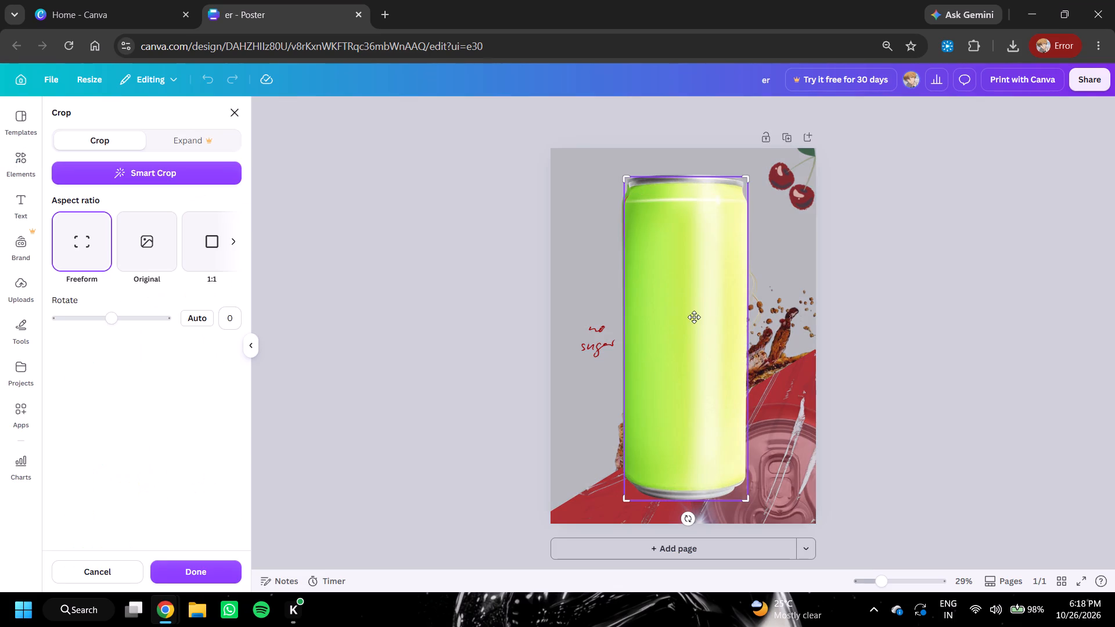
{"action": "double_click", "coordinate": [420, 298]}
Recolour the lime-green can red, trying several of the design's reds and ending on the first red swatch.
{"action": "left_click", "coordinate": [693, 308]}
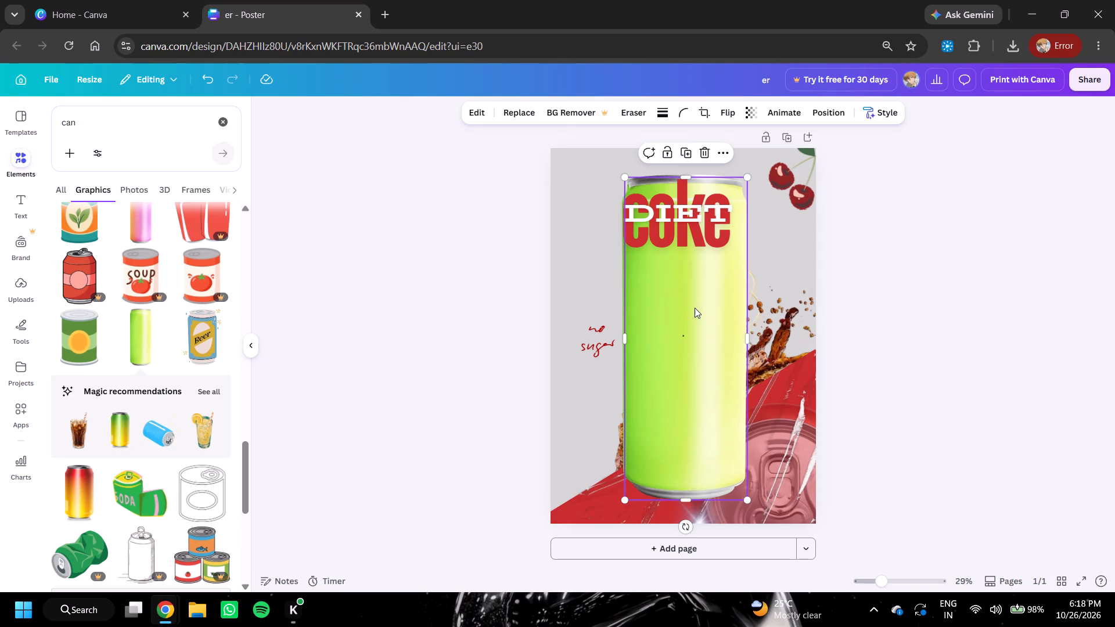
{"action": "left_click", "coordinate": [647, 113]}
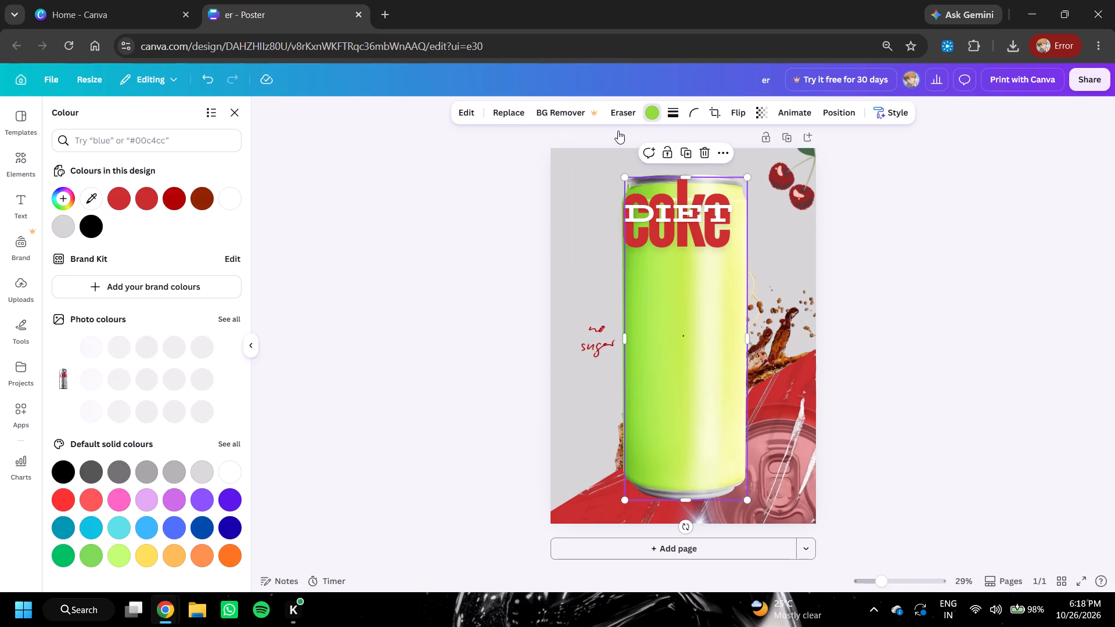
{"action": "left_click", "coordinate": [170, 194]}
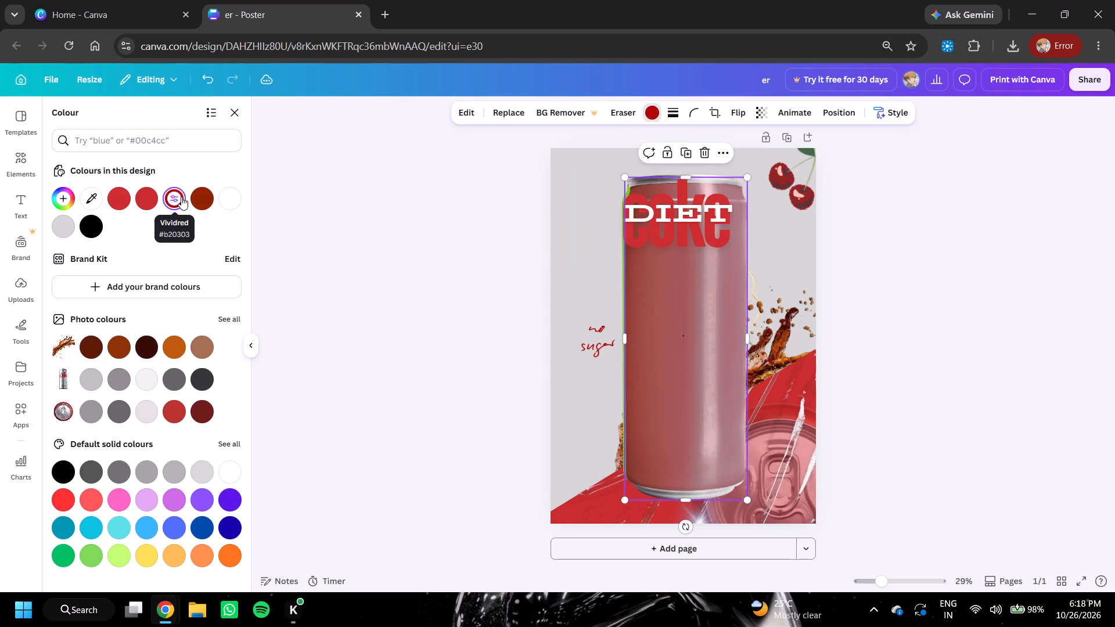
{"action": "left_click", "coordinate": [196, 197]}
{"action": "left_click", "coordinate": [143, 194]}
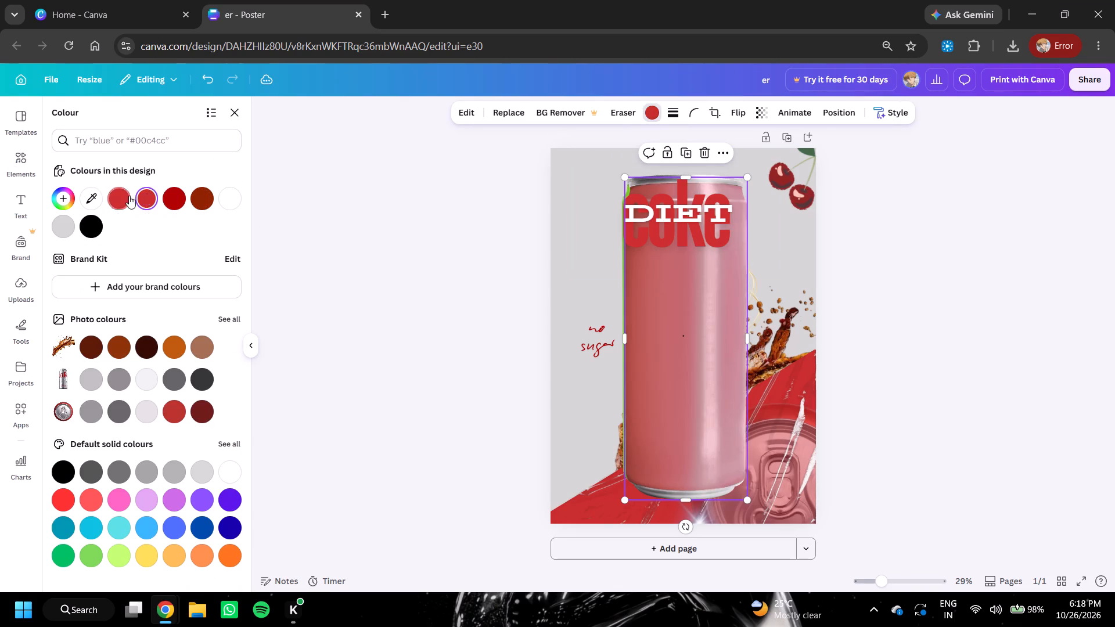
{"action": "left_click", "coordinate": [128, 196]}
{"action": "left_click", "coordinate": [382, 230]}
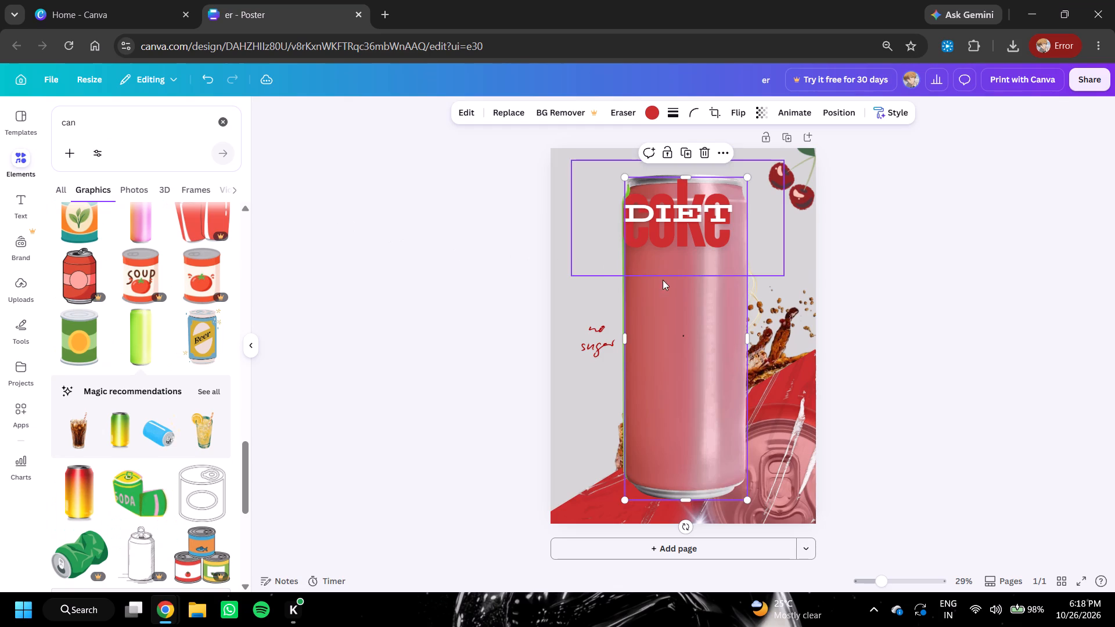
Move the red can to the poster's left side and delete the duplicate lime-green can.
{"action": "left_click_drag", "start_coordinate": [664, 280], "coordinate": [560, 286]}
{"action": "left_click", "coordinate": [693, 290]}
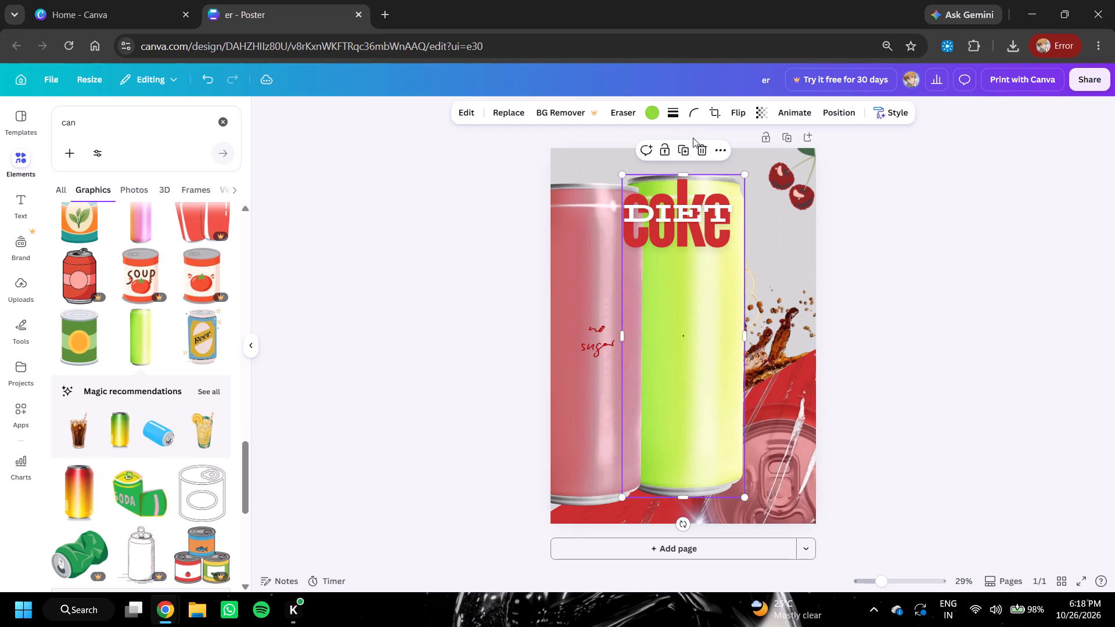
{"action": "left_click", "coordinate": [697, 147]}
Send the red can to the back, behind the other poster elements.
{"action": "left_click", "coordinate": [584, 293]}
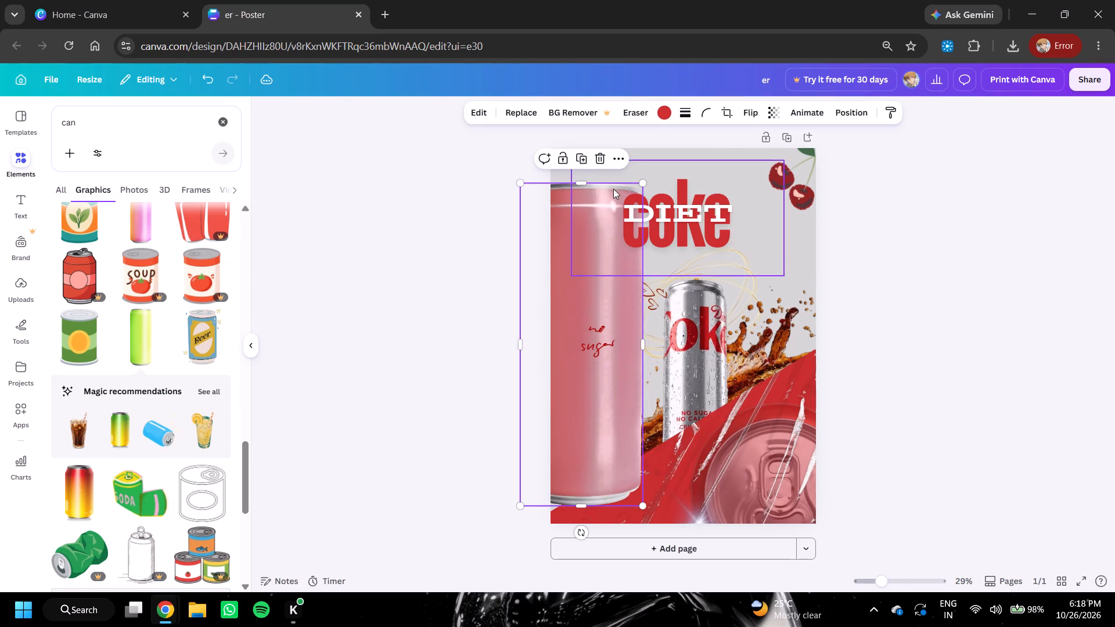
{"action": "double_click", "coordinate": [620, 163]}
{"action": "left_click", "coordinate": [616, 164]}
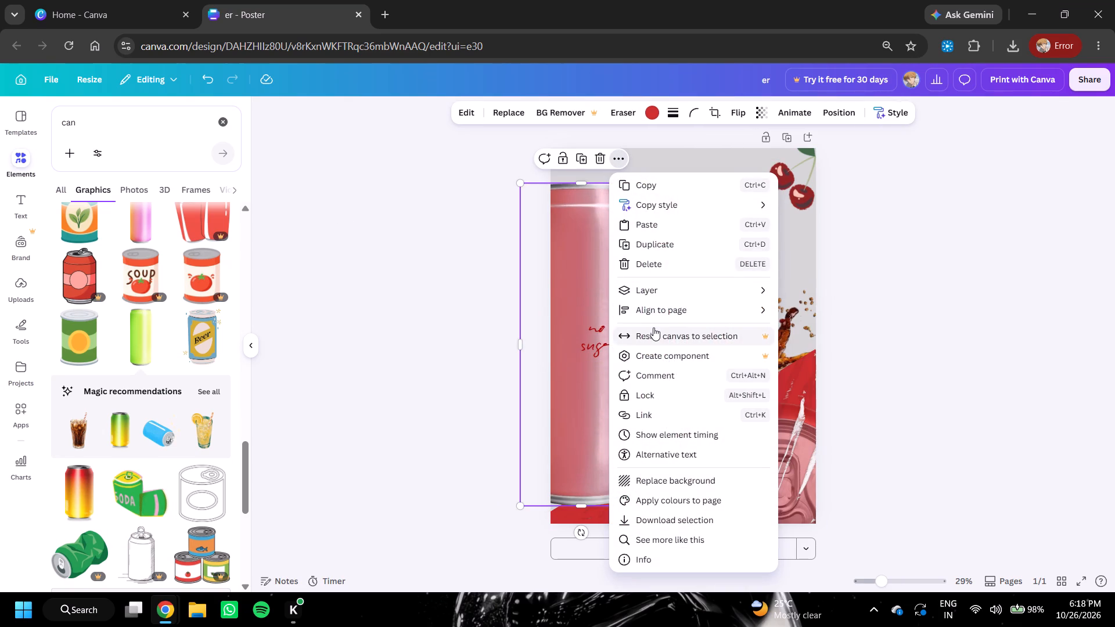
{"action": "left_click", "coordinate": [669, 297]}
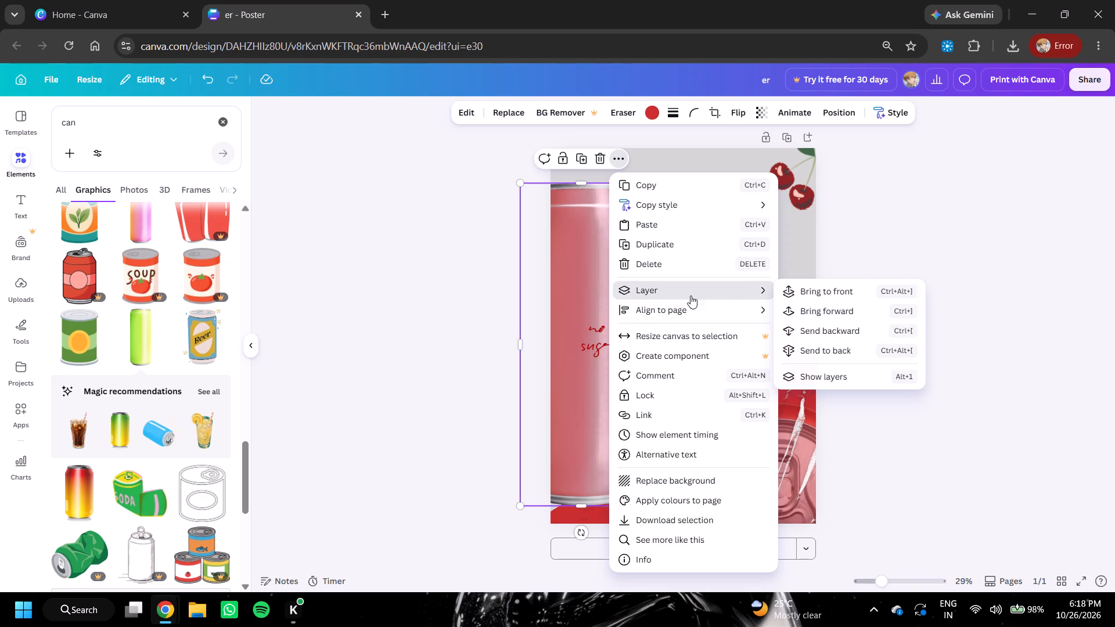
{"action": "left_click", "coordinate": [827, 347]}
{"action": "left_click", "coordinate": [358, 377]}
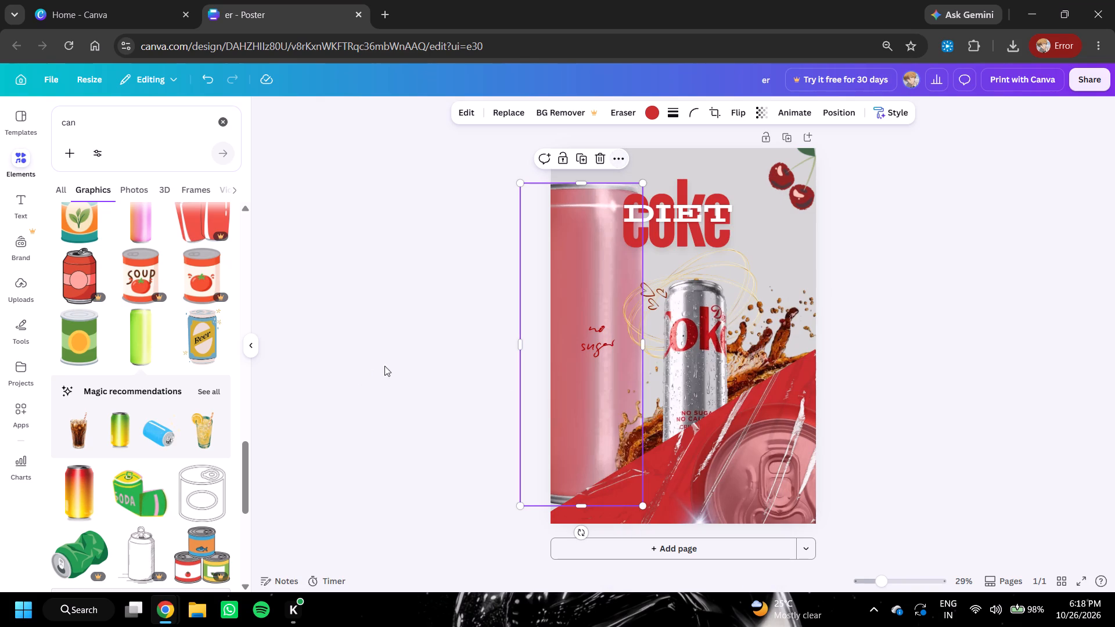
Reposition the red can lower on the left side of the poster, overlapping the area behind the Diet Coke can.
{"action": "left_click_drag", "start_coordinate": [573, 392], "coordinate": [655, 385]}
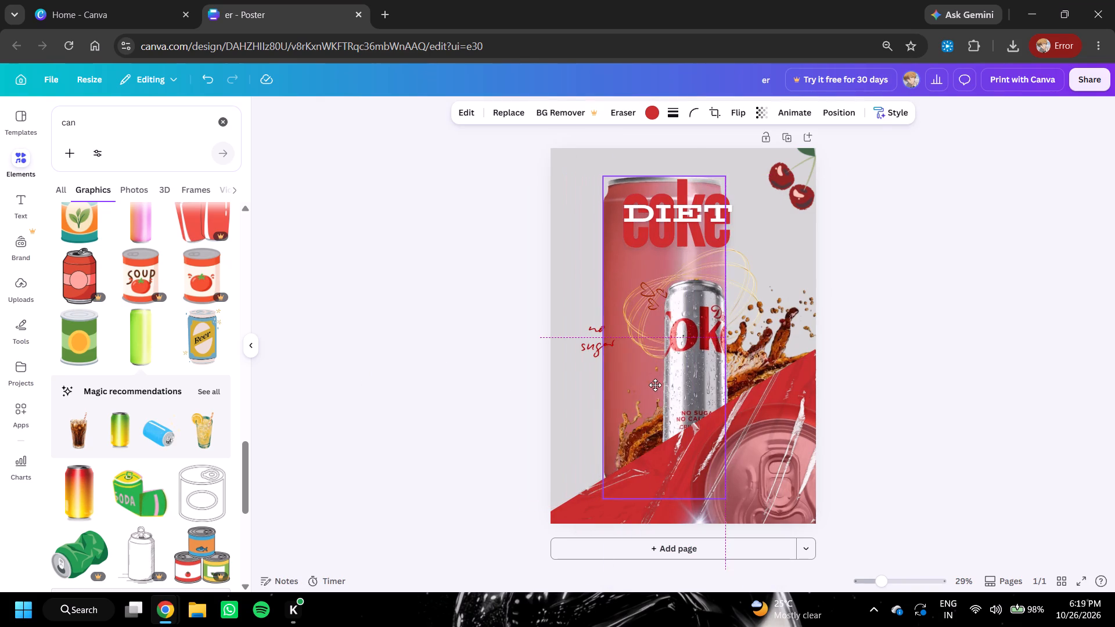
{"action": "left_click_drag", "start_coordinate": [655, 385], "coordinate": [629, 400]}
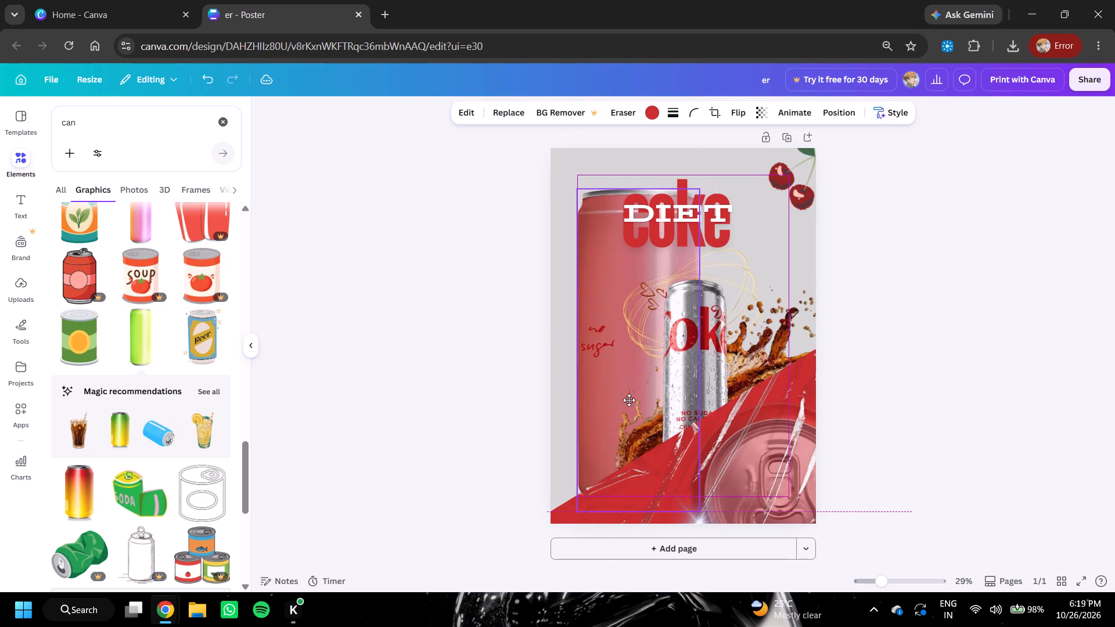
{"action": "left_click_drag", "start_coordinate": [629, 400], "coordinate": [614, 424]}
{"action": "double_click", "coordinate": [577, 408]}
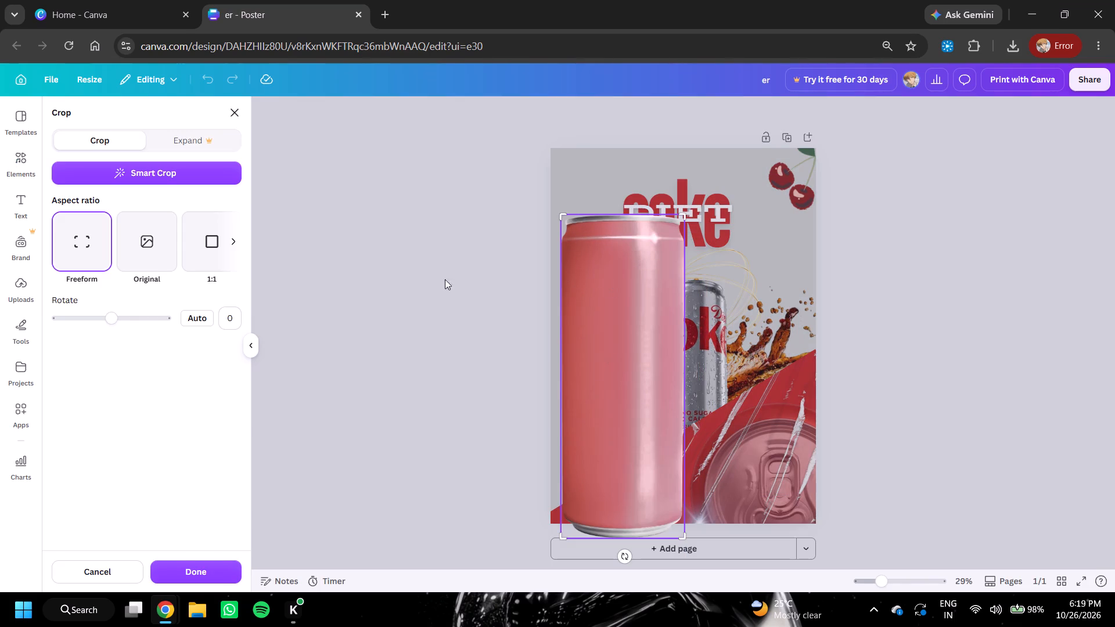
{"action": "left_click", "coordinate": [421, 280]}
Recolour the large can grey, trying the design's light grey before choosing the grey from the can's photo colours.
{"action": "left_click", "coordinate": [645, 110]}
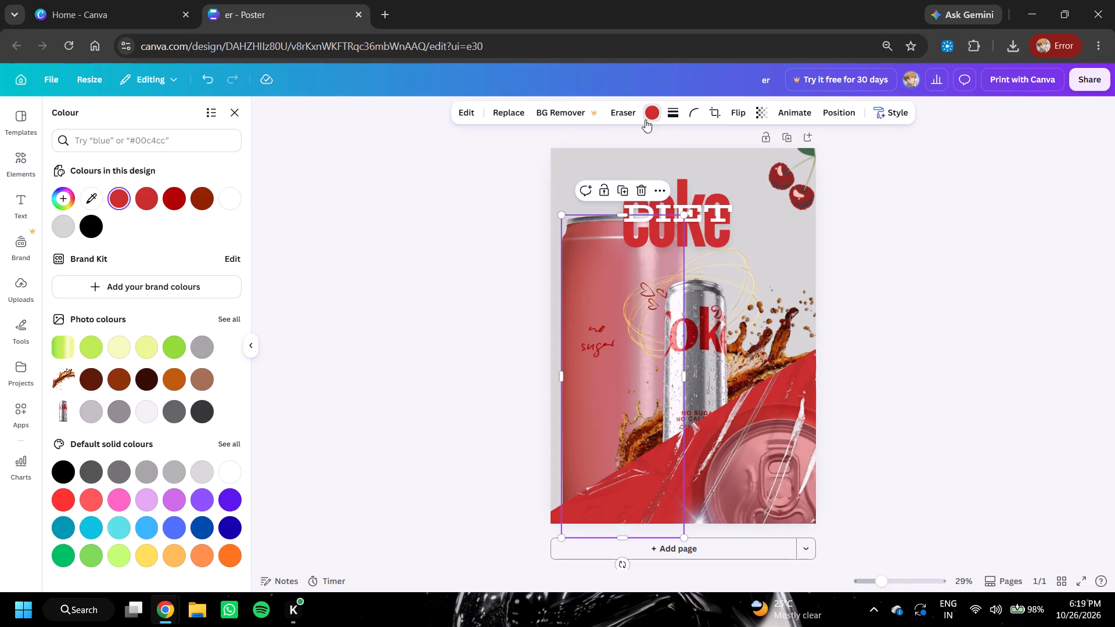
{"action": "left_click", "coordinate": [57, 233]}
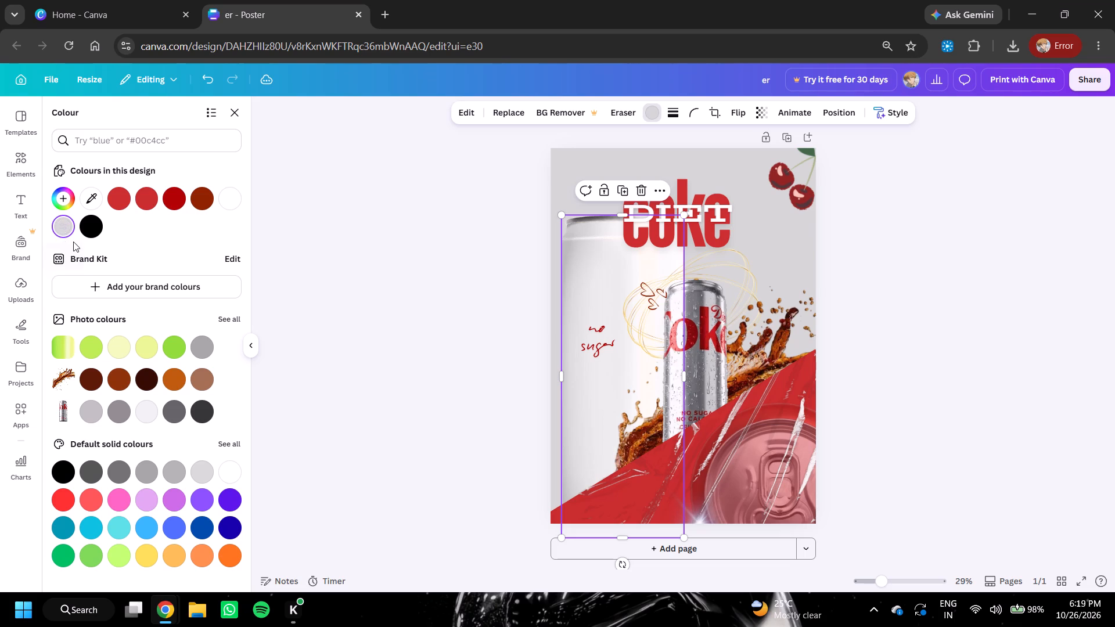
{"action": "left_click", "coordinate": [201, 341]}
{"action": "left_click", "coordinate": [355, 308]}
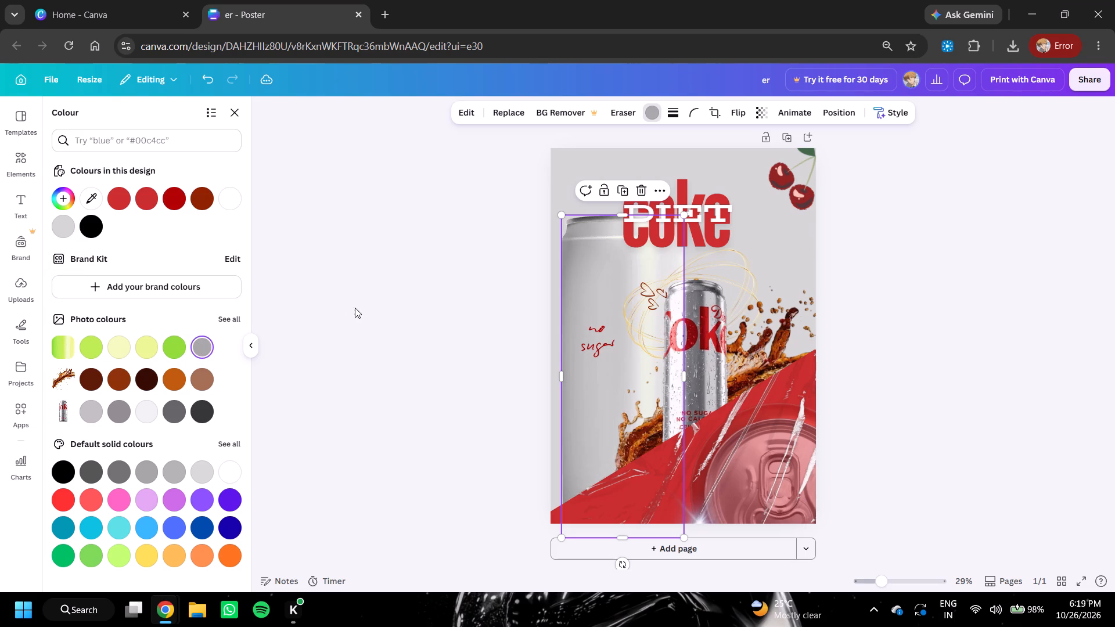
{"action": "left_click", "coordinate": [509, 294]}
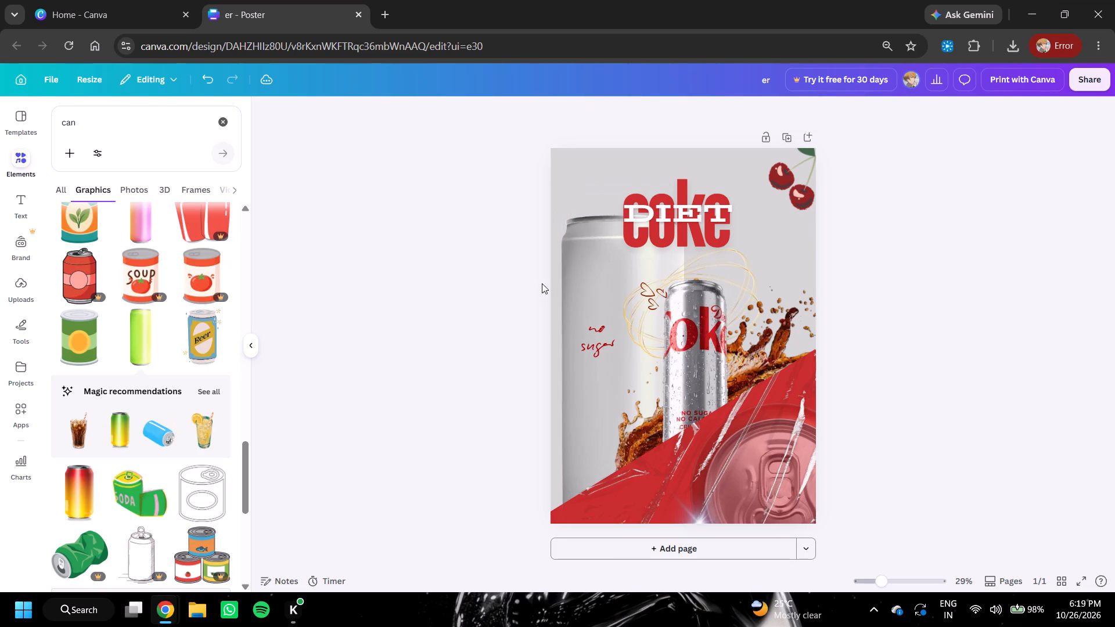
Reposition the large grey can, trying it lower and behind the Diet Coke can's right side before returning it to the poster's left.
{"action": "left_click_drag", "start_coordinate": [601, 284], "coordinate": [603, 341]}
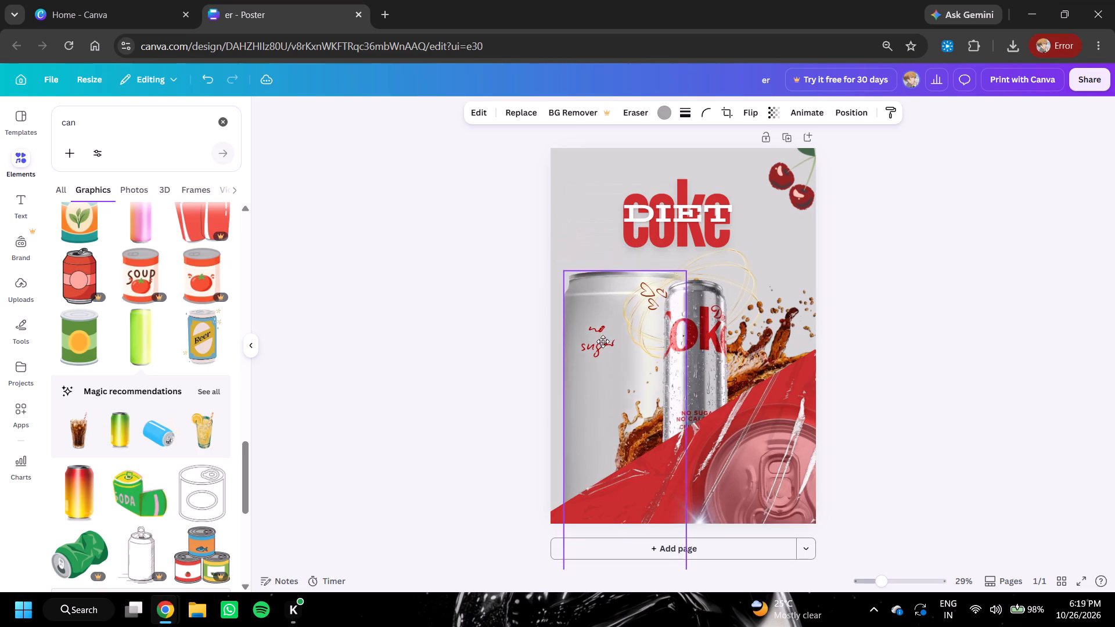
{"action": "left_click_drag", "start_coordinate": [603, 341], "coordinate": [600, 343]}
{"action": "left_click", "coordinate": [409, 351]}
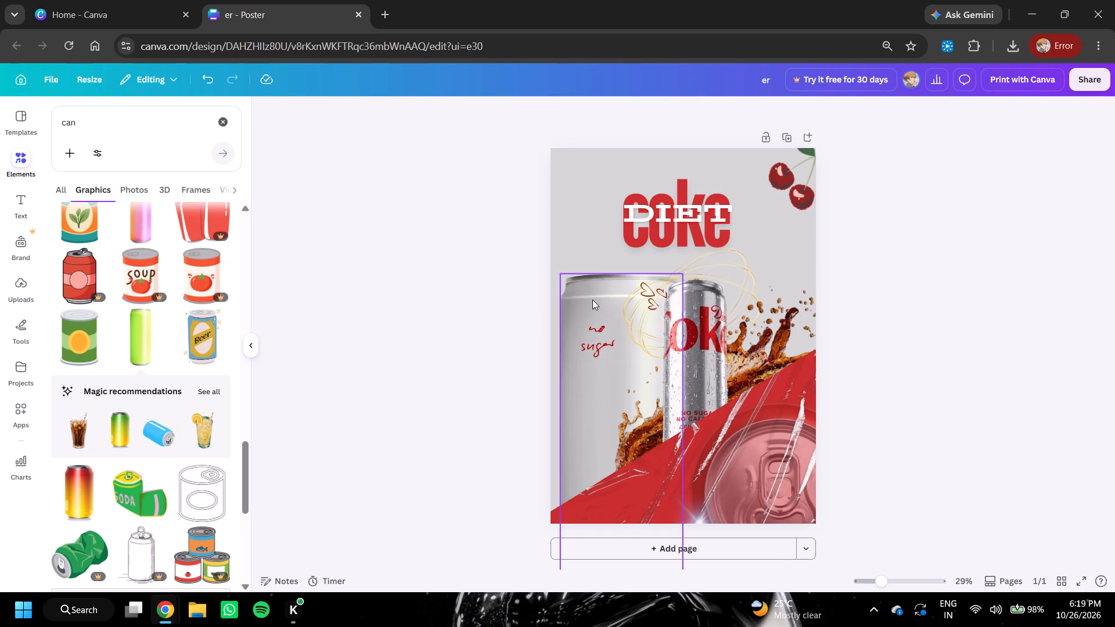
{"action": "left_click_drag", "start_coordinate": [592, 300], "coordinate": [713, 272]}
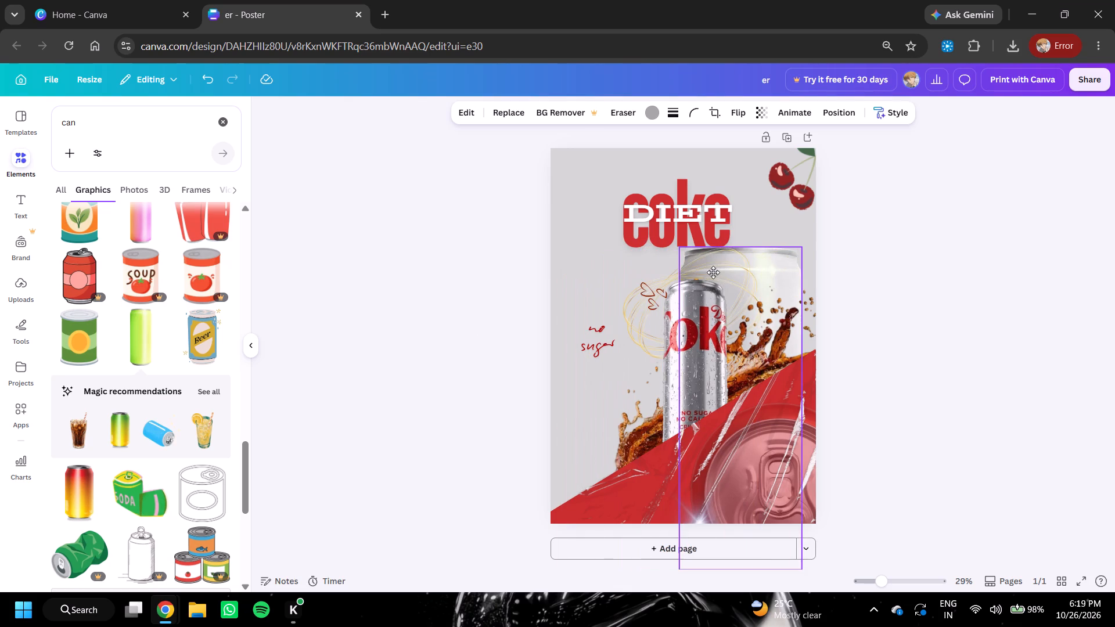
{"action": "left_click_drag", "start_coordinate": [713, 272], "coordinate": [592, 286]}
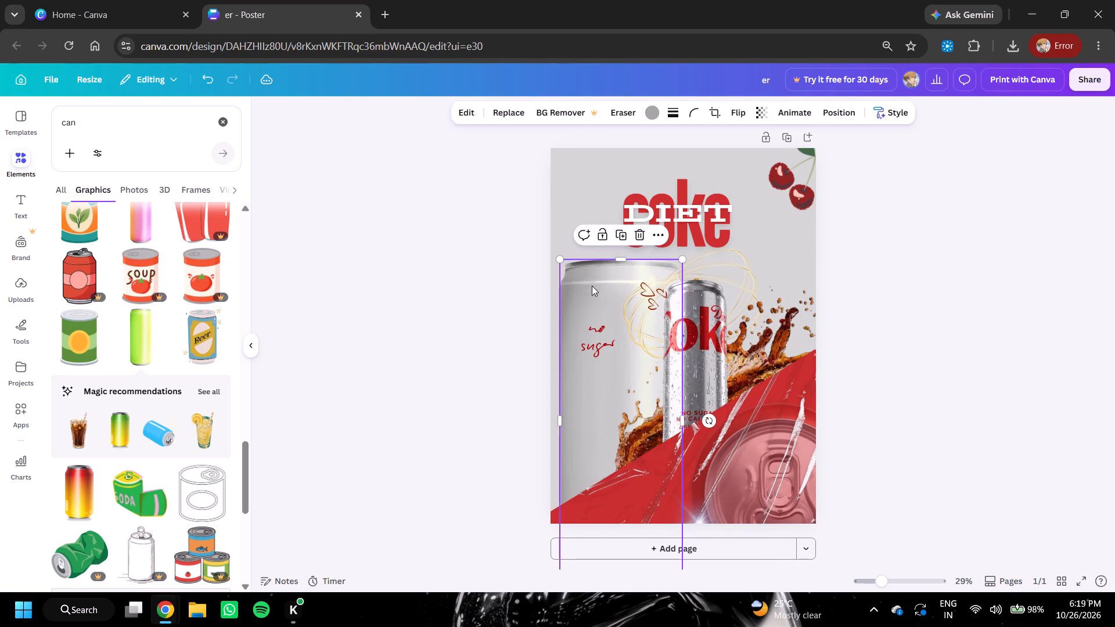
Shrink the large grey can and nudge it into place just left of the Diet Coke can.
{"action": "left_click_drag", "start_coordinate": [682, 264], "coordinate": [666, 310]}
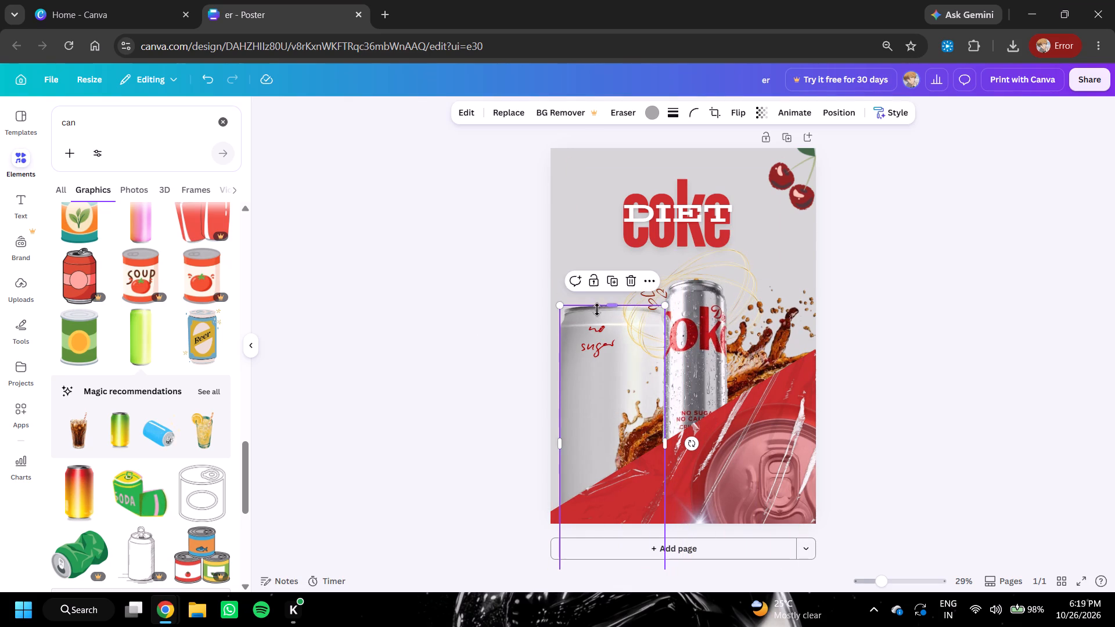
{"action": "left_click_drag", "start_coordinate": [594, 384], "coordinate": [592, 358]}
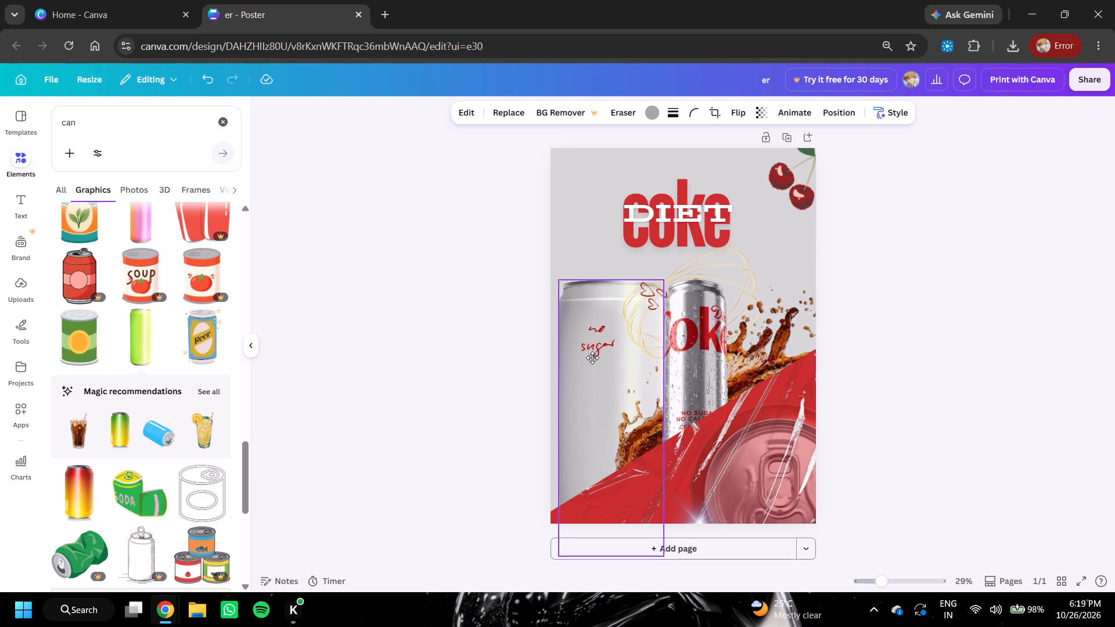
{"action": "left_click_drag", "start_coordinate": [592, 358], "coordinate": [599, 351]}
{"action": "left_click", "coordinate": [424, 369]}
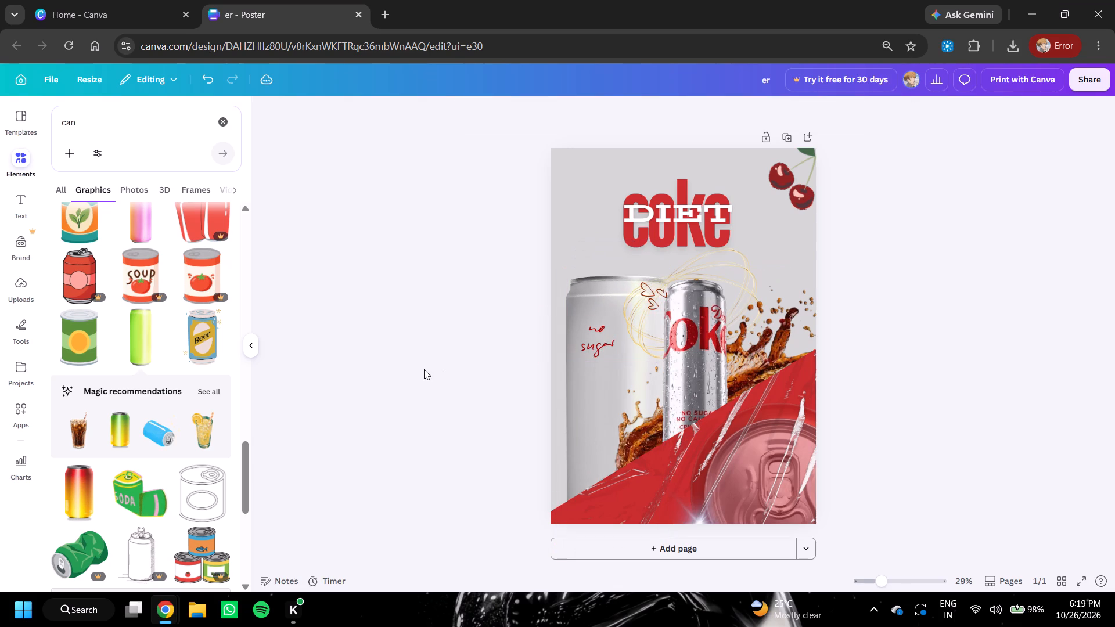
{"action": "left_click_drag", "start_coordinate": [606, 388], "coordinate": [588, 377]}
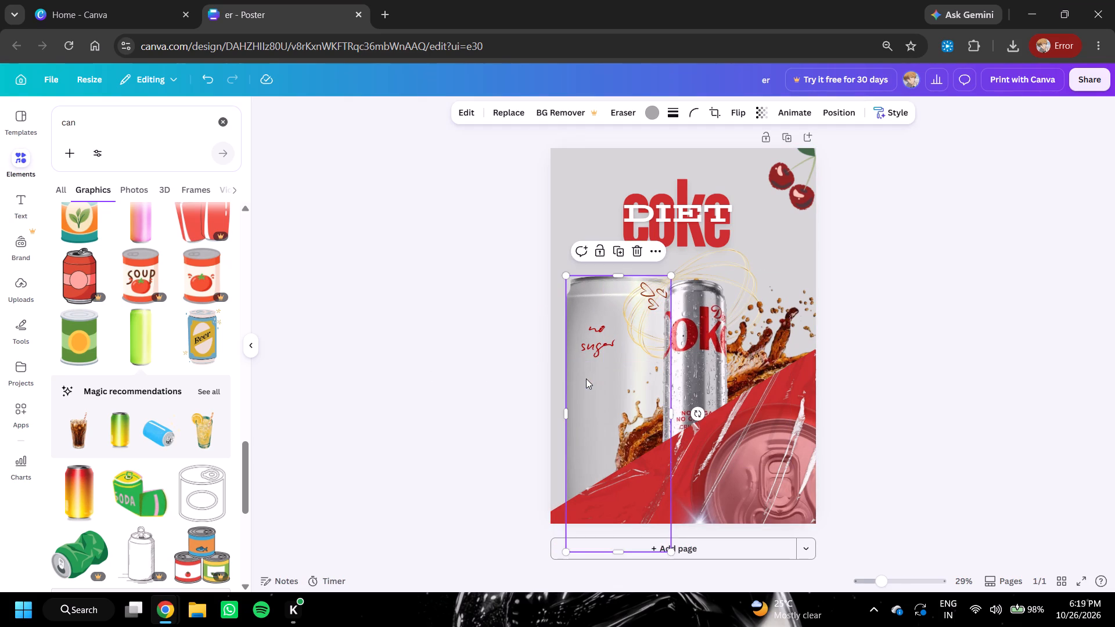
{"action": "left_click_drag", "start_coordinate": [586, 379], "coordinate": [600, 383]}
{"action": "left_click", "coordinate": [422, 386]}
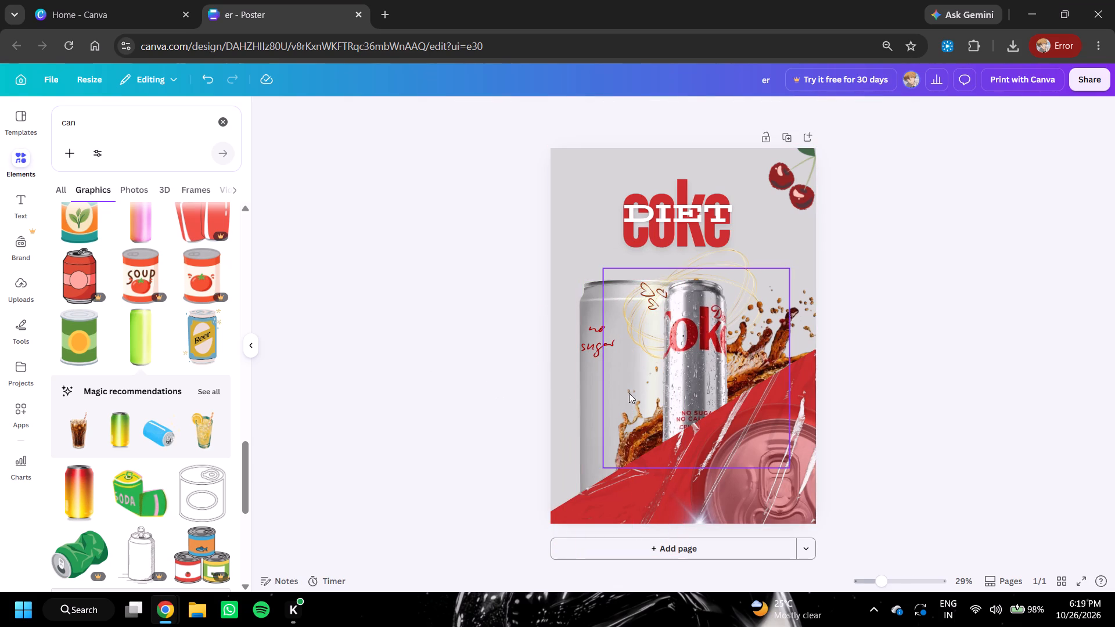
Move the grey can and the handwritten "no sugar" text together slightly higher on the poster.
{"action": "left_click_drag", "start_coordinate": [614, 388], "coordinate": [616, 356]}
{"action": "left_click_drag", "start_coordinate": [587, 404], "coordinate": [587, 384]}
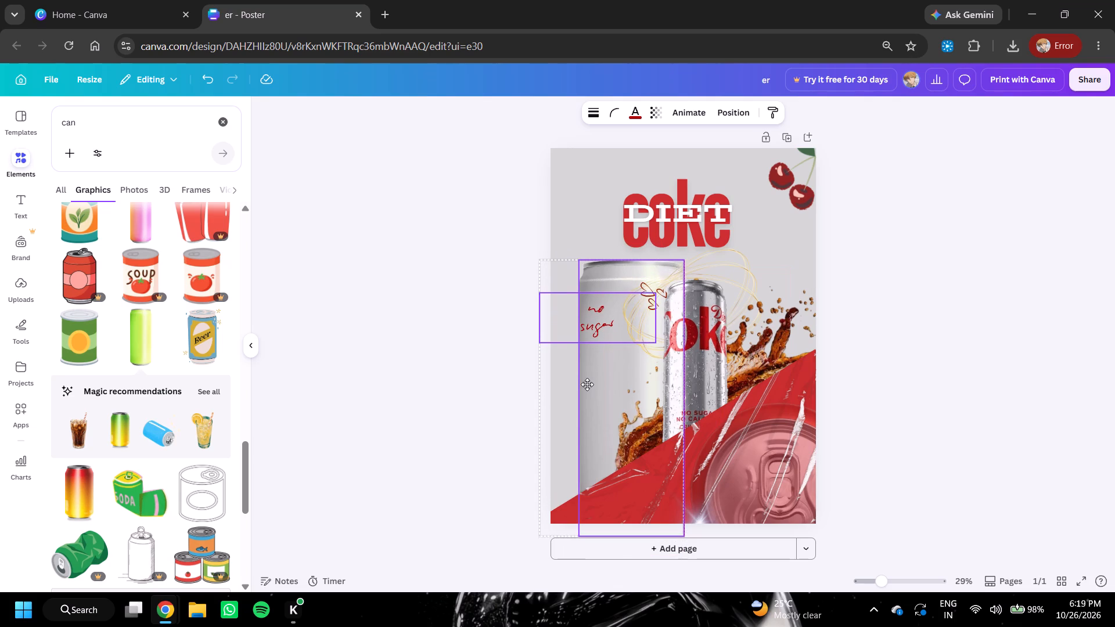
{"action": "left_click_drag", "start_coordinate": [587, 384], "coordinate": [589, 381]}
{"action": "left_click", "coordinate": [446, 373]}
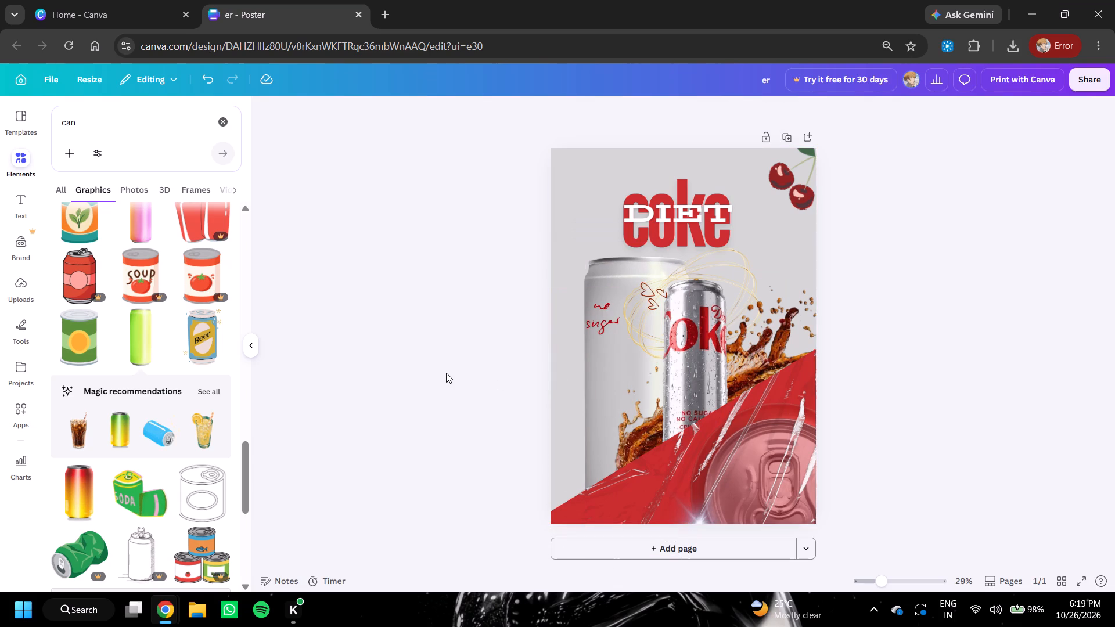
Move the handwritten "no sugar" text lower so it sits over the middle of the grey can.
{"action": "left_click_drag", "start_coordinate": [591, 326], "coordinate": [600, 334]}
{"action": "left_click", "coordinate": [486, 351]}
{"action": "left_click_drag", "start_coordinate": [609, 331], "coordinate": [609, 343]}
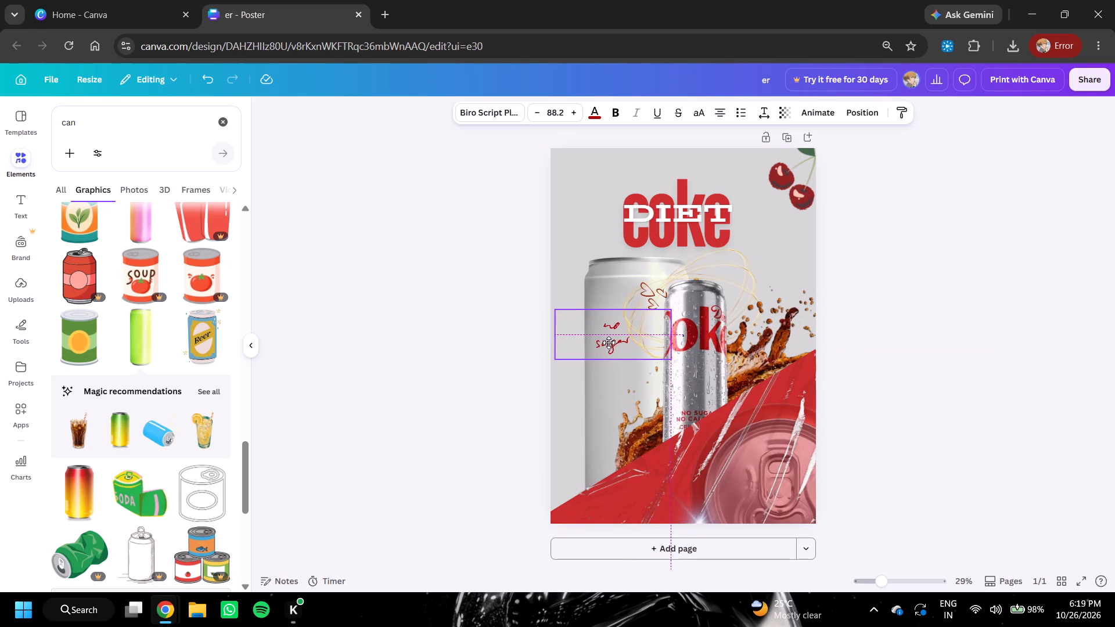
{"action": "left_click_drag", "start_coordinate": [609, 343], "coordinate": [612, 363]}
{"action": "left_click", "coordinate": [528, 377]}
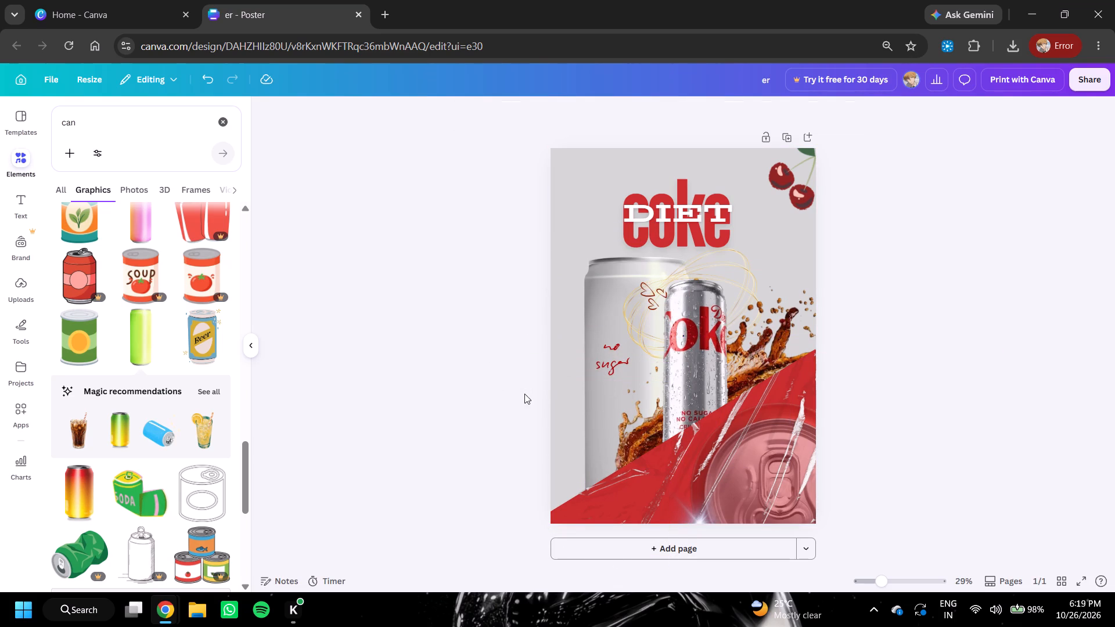
Delete the handwritten "no sugar" text and the small red hearts doodle beside the Diet Coke can.
{"action": "left_click", "coordinate": [609, 354]}
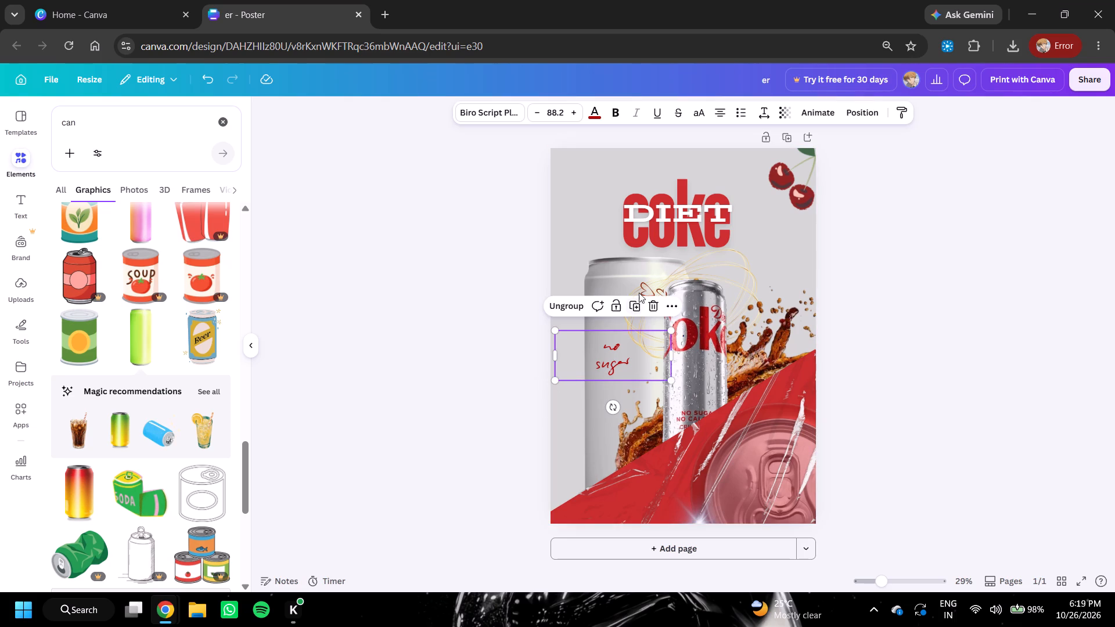
{"action": "left_click", "coordinate": [651, 307]}
{"action": "left_click", "coordinate": [460, 350]}
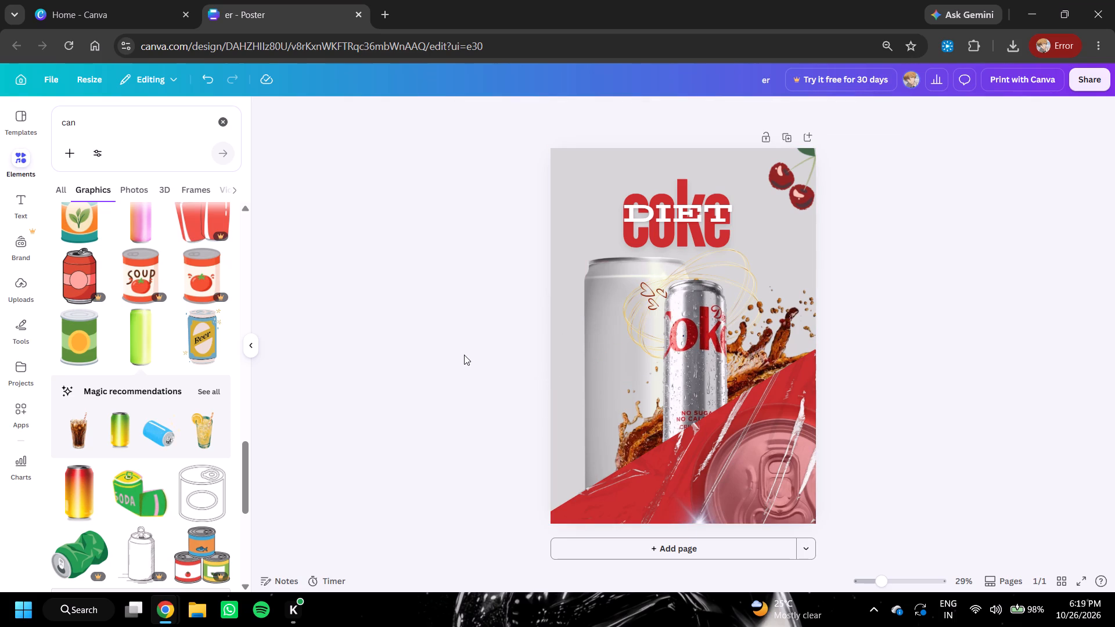
{"action": "left_click", "coordinate": [660, 287]}
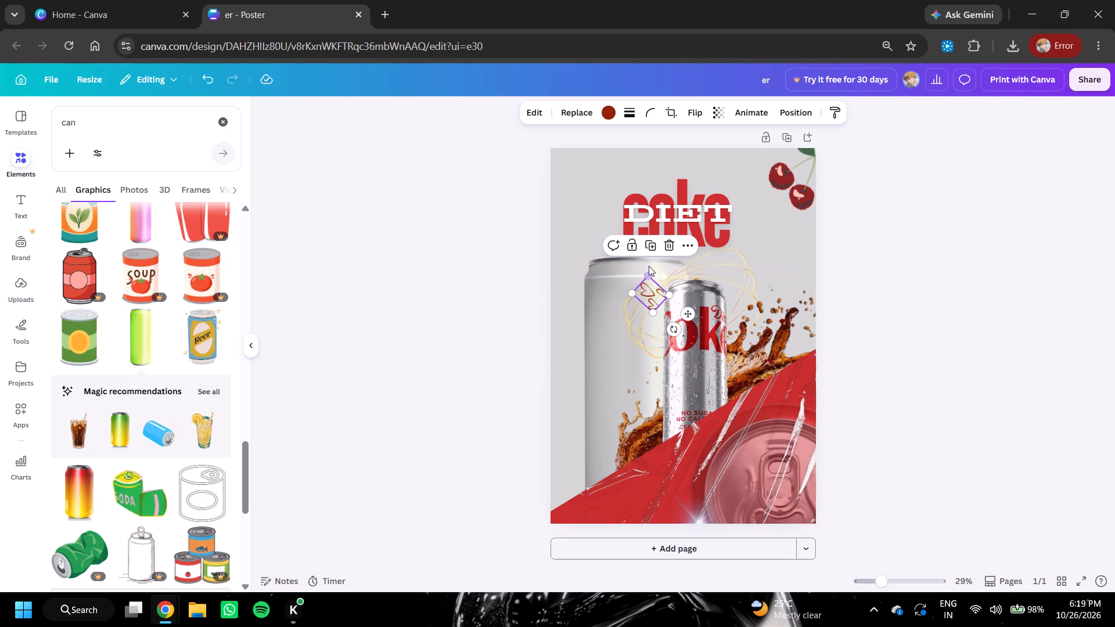
{"action": "left_click", "coordinate": [661, 246]}
{"action": "left_click", "coordinate": [948, 278]}
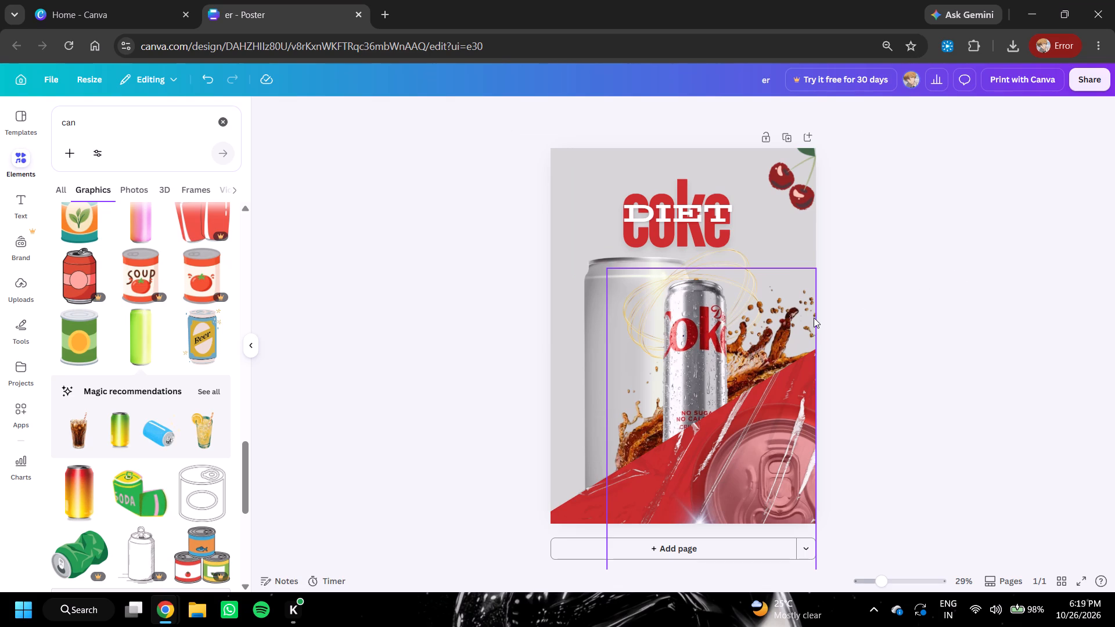
Shift the cherries slightly within the poster's upper-right corner.
{"action": "left_click", "coordinate": [797, 192]}
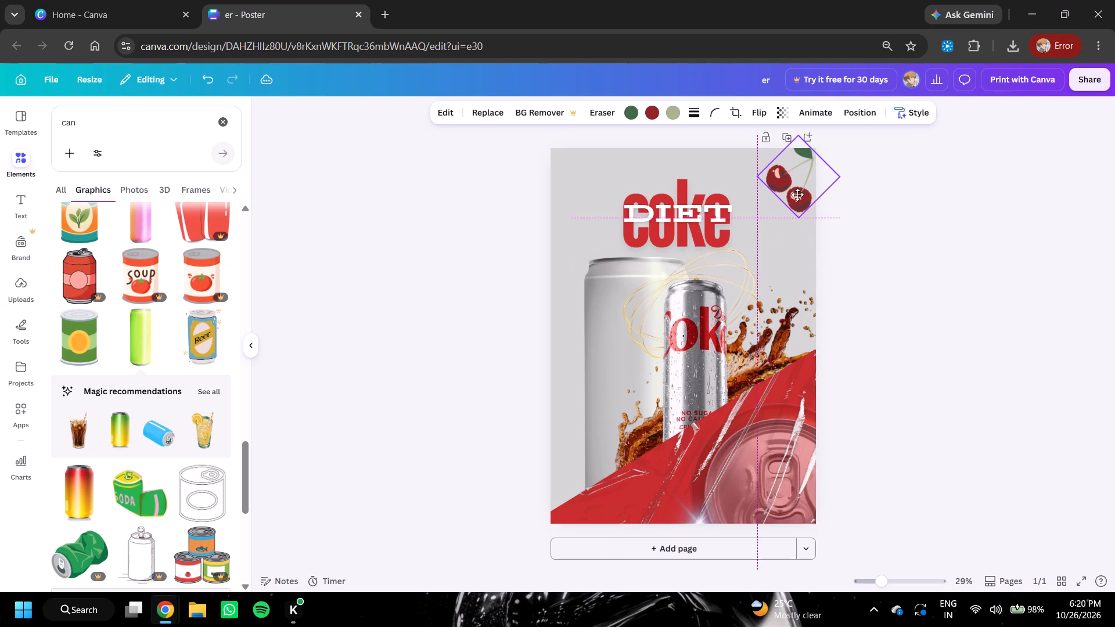
{"action": "left_click", "coordinate": [961, 196]}
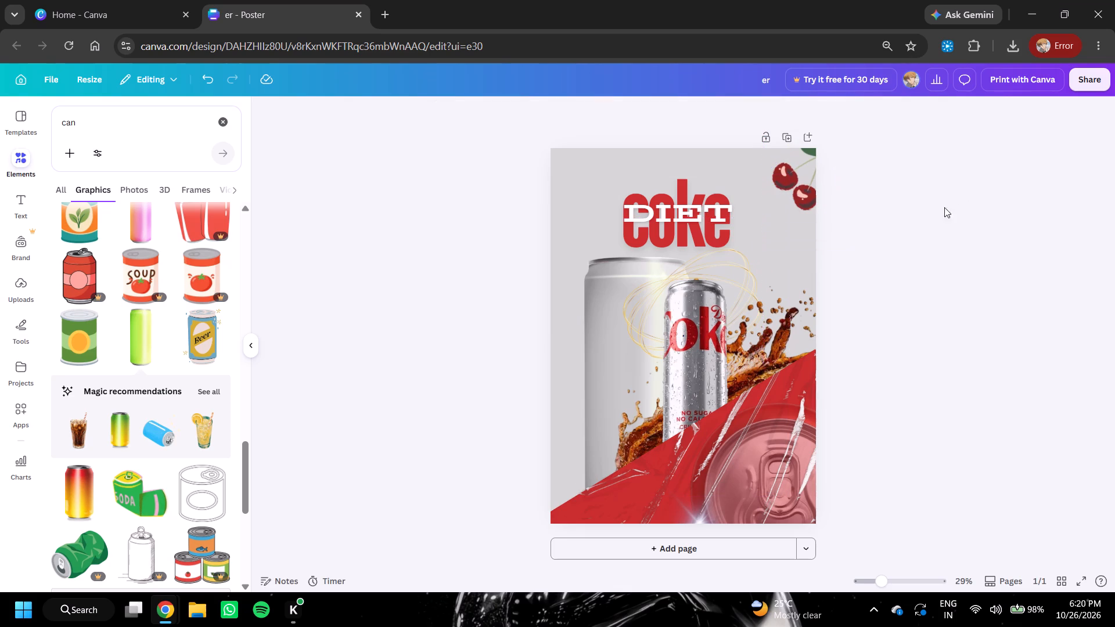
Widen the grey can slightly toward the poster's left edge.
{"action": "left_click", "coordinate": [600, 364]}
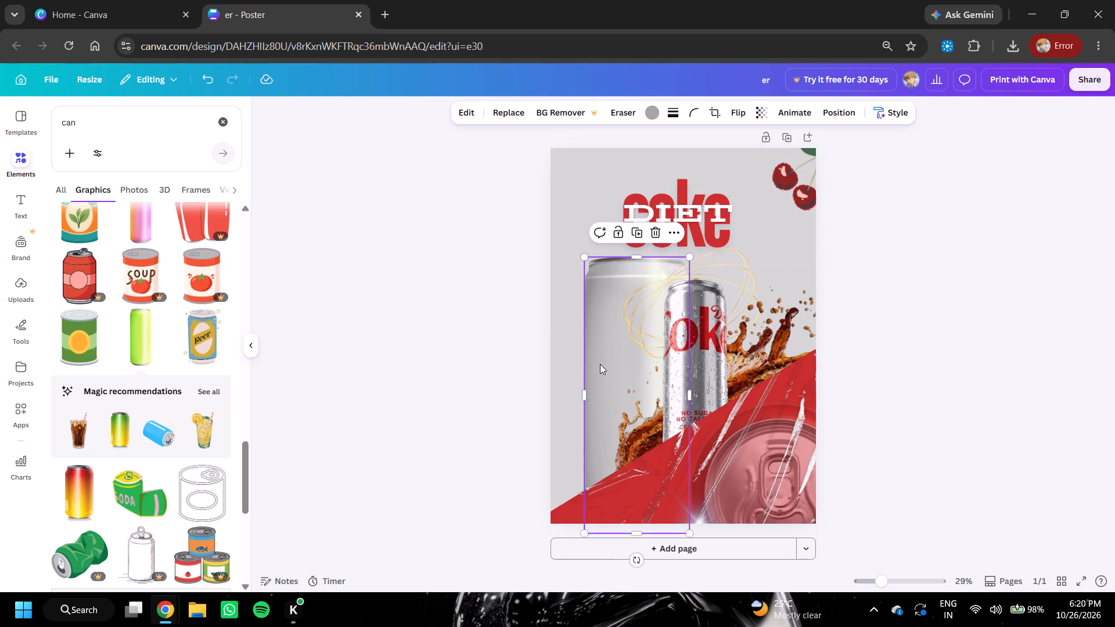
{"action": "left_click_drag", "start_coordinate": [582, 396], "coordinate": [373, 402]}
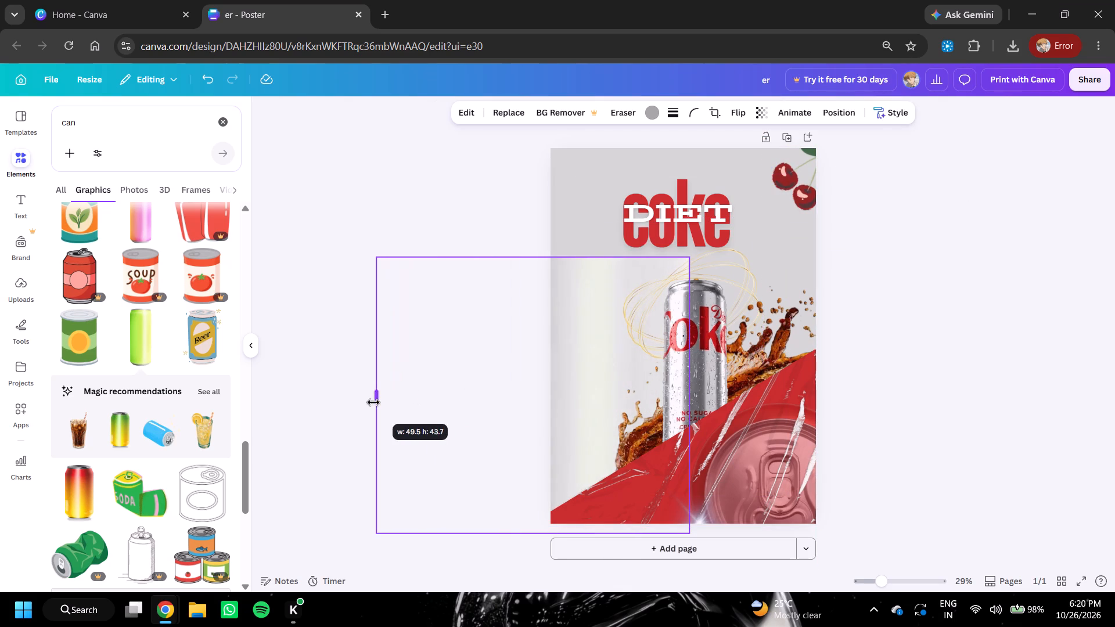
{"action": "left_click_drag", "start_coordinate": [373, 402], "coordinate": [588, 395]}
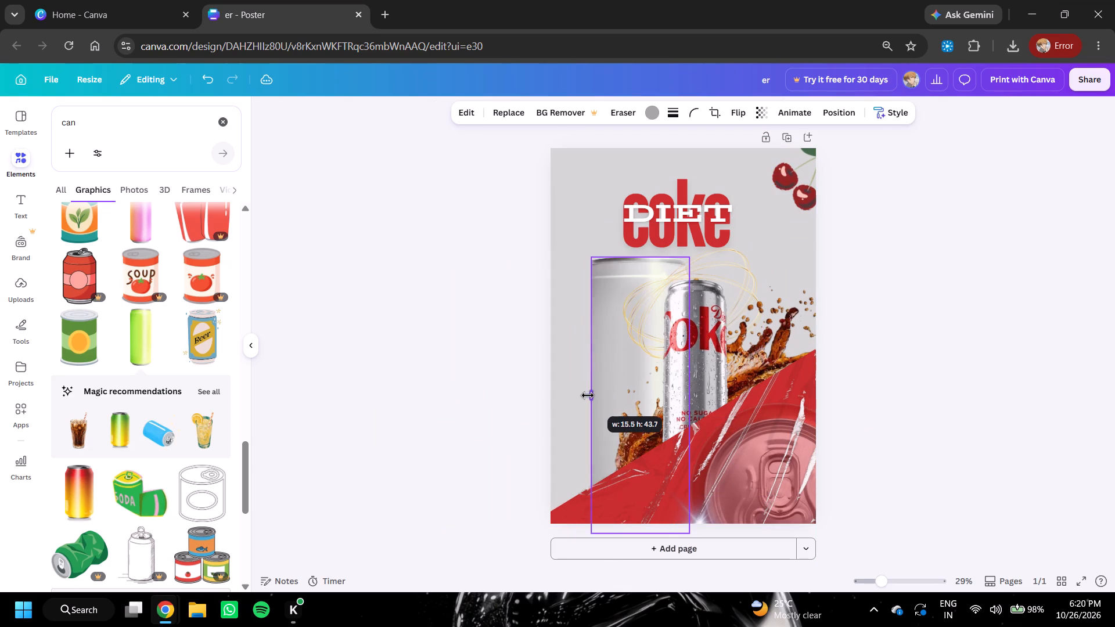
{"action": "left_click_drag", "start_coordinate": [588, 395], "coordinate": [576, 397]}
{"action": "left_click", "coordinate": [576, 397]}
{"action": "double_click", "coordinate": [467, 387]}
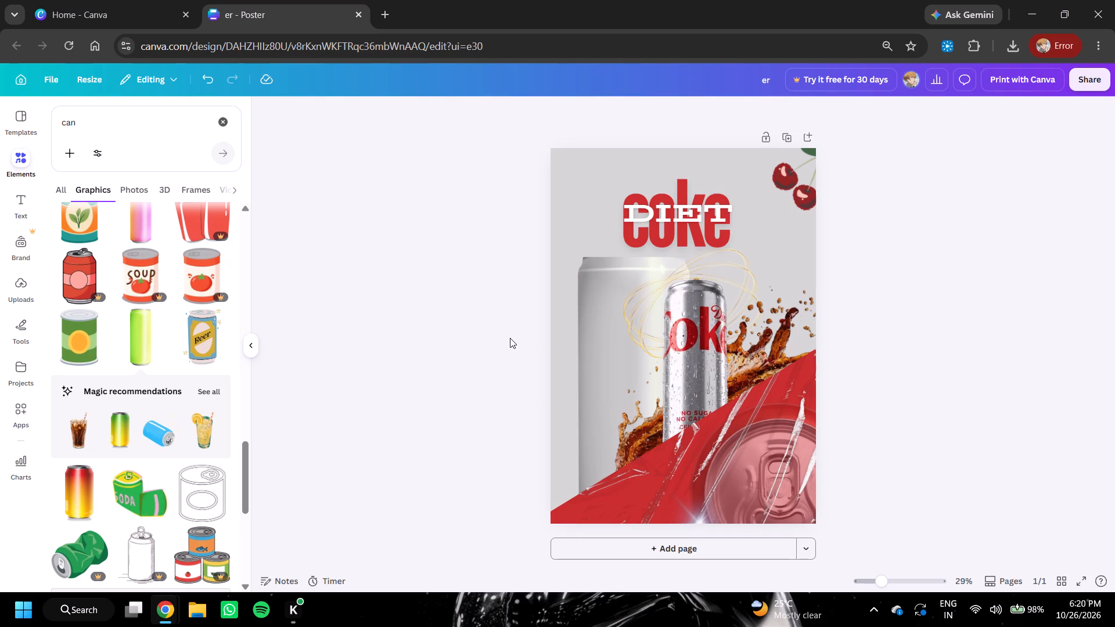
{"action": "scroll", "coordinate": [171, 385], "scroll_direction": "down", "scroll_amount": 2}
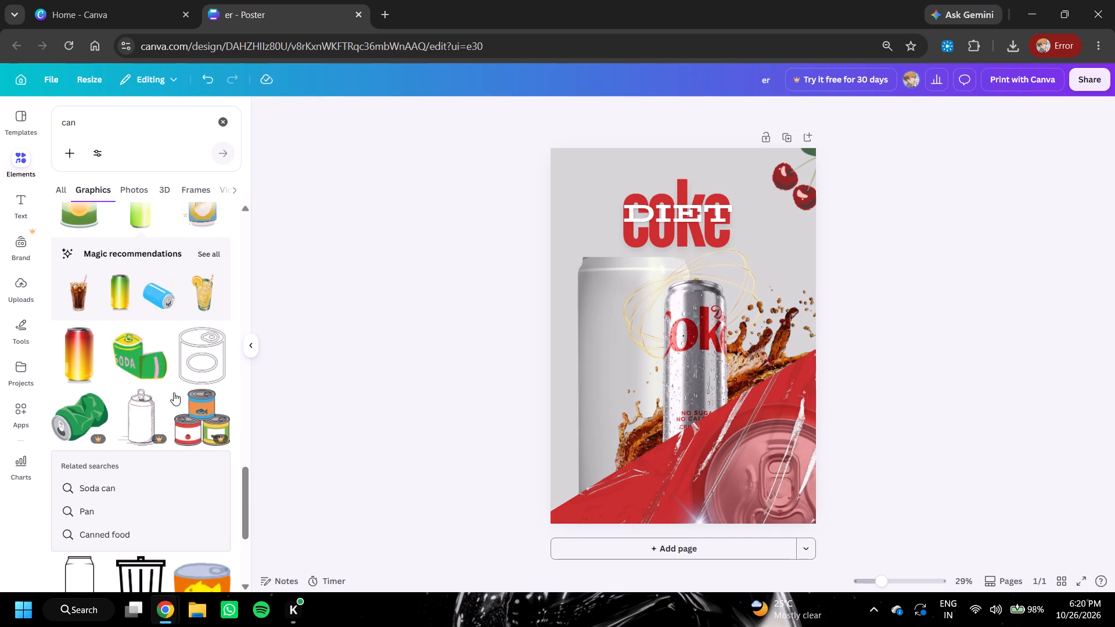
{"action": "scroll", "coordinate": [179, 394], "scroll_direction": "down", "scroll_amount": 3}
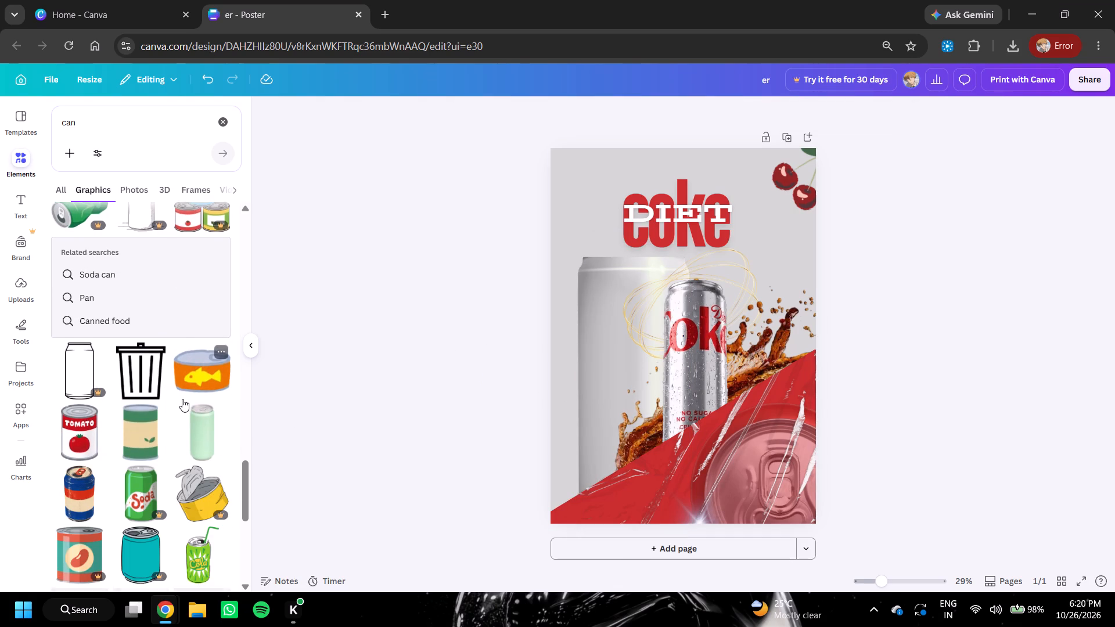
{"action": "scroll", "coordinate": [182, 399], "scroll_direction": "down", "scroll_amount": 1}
Delete the large grey can from behind the Diet Coke can.
{"action": "left_click", "coordinate": [594, 349]}
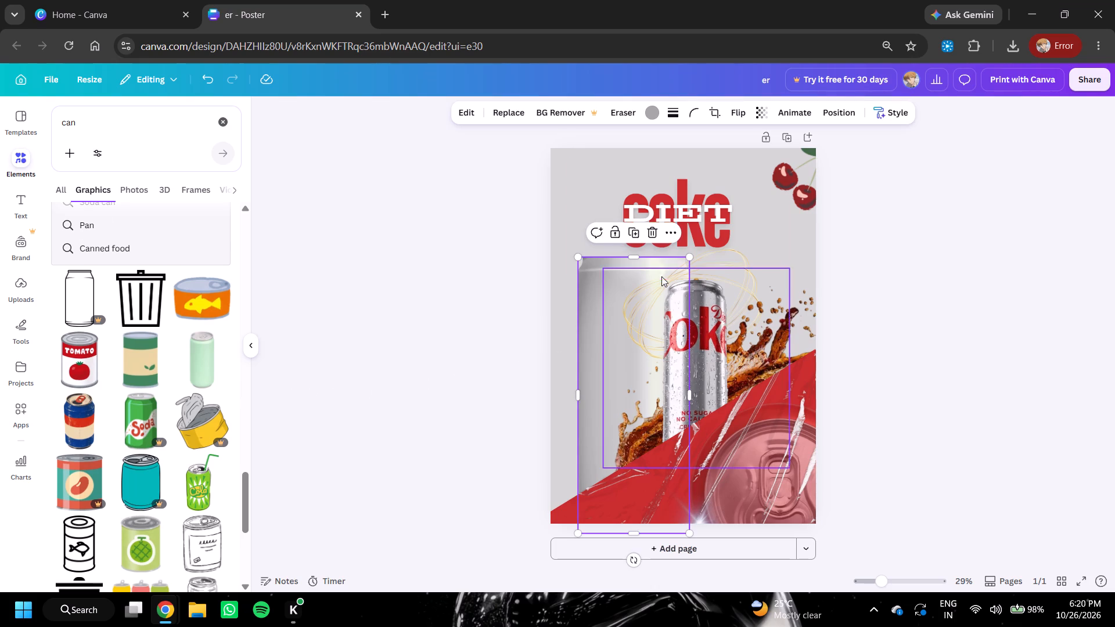
{"action": "left_click", "coordinate": [657, 230]}
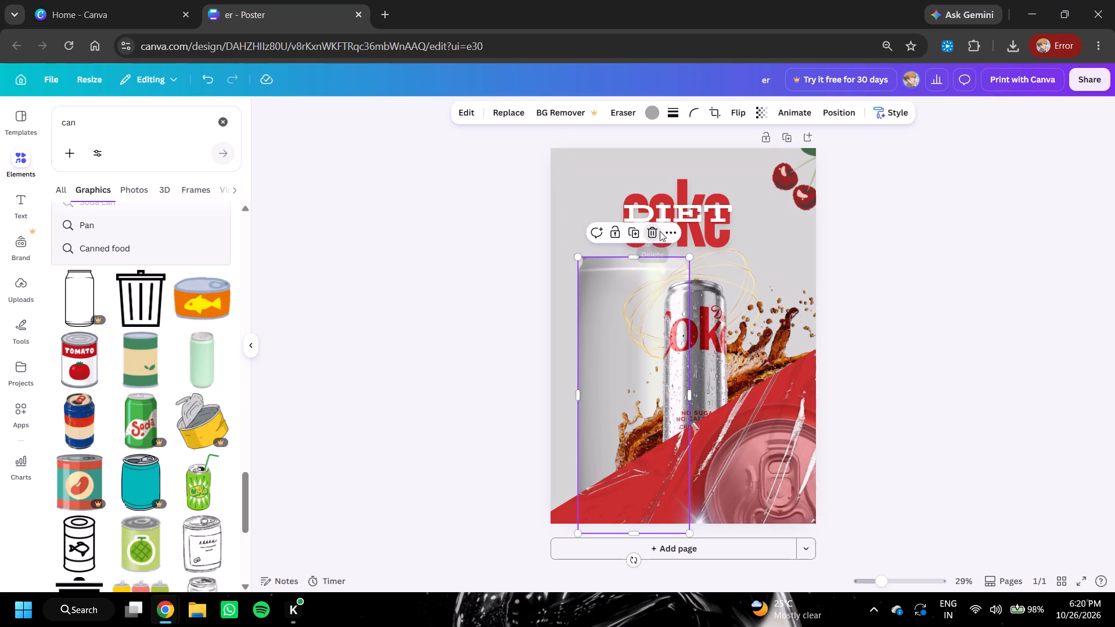
{"action": "left_click", "coordinate": [1086, 240]}
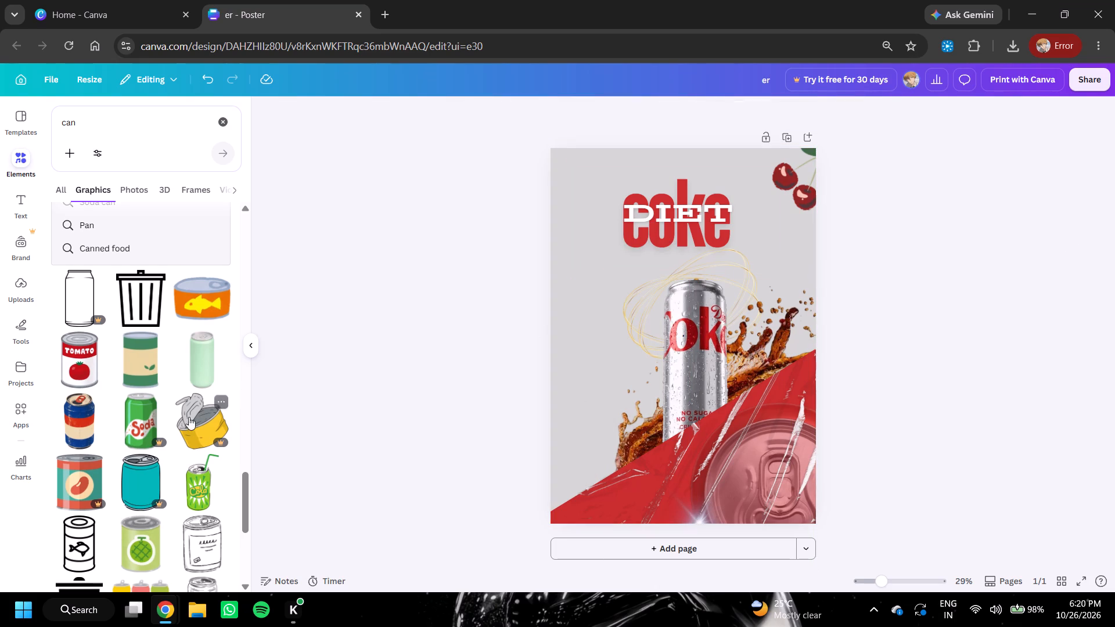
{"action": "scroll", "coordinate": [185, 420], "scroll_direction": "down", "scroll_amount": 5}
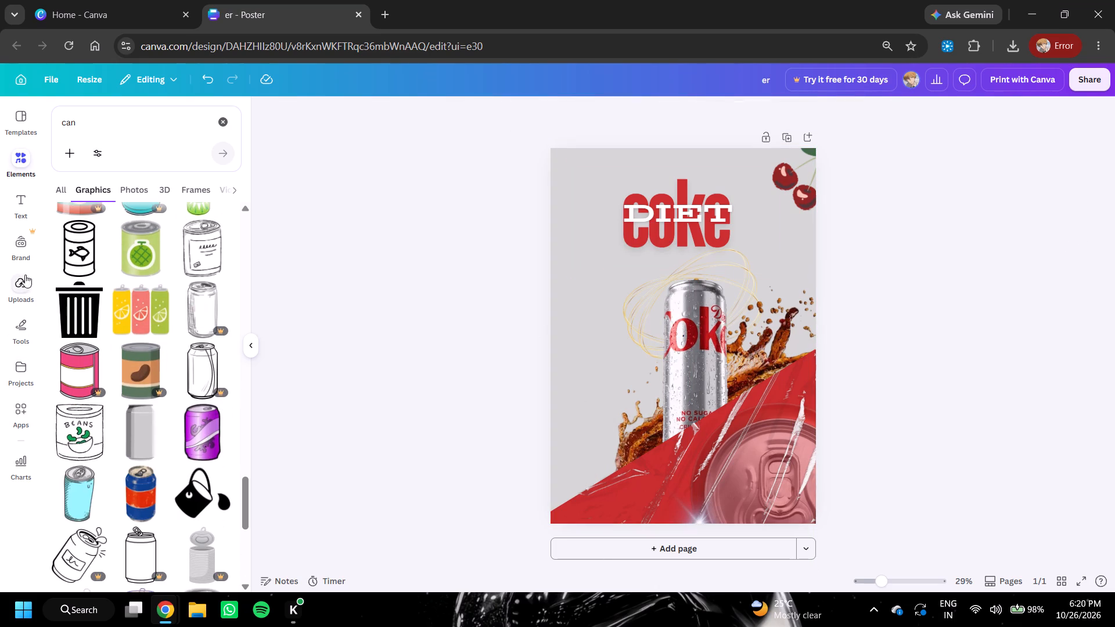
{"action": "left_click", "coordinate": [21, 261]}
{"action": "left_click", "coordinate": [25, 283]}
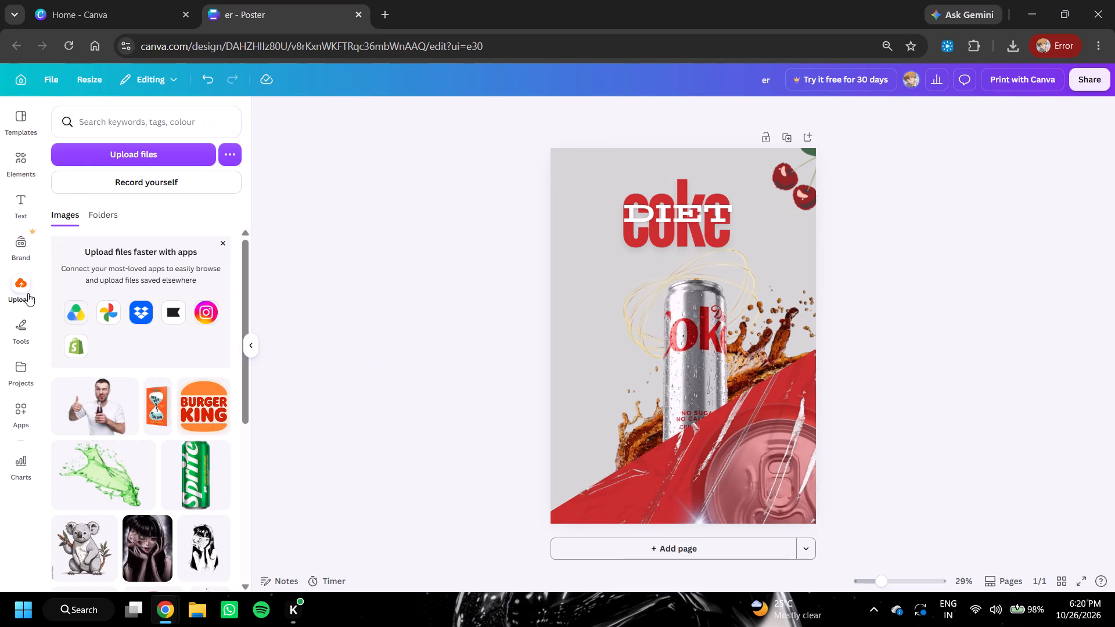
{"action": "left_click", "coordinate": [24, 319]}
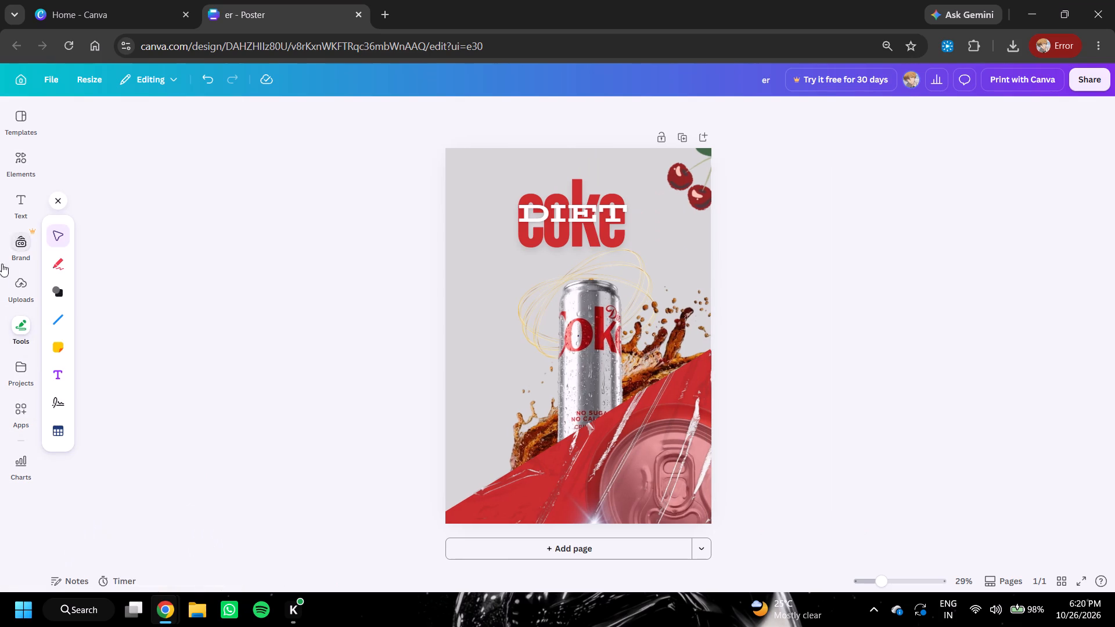
Add the "30% OFF on all products" text combination to the poster.
{"action": "left_click", "coordinate": [32, 205]}
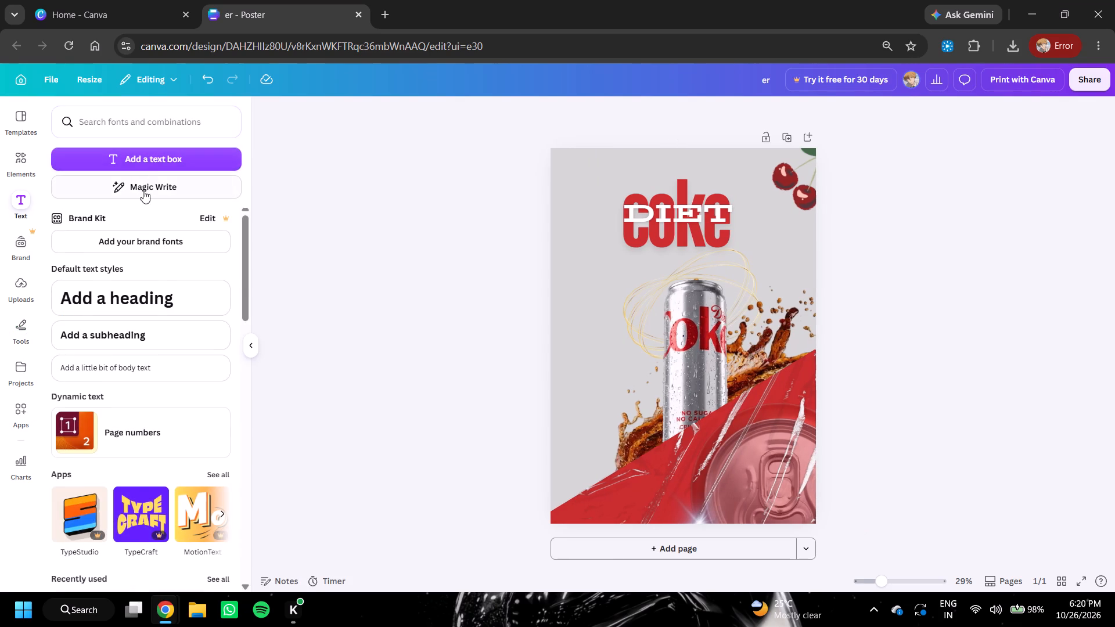
{"action": "scroll", "coordinate": [135, 268], "scroll_direction": "down", "scroll_amount": 10}
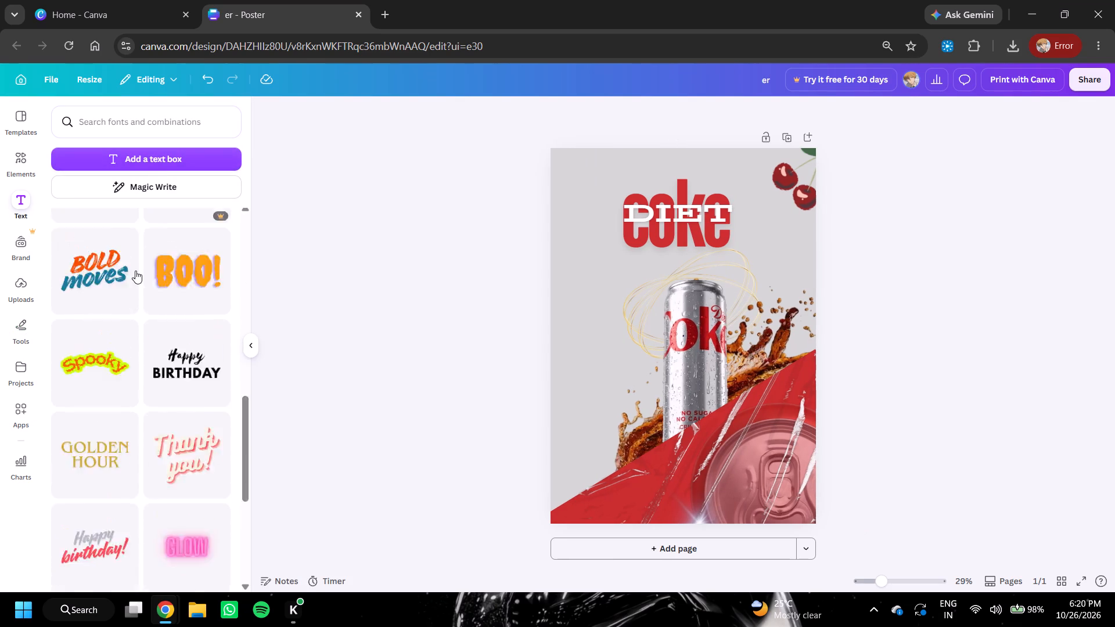
{"action": "scroll", "coordinate": [135, 270], "scroll_direction": "down", "scroll_amount": 12}
{"action": "scroll", "coordinate": [136, 269], "scroll_direction": "up", "scroll_amount": 3}
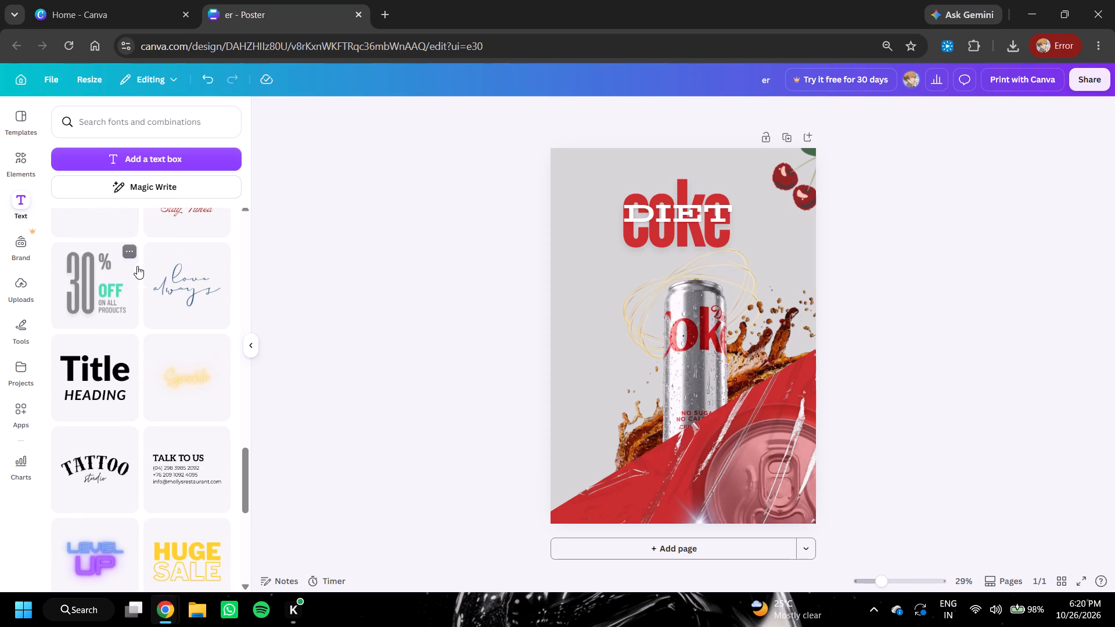
{"action": "left_click", "coordinate": [107, 285]}
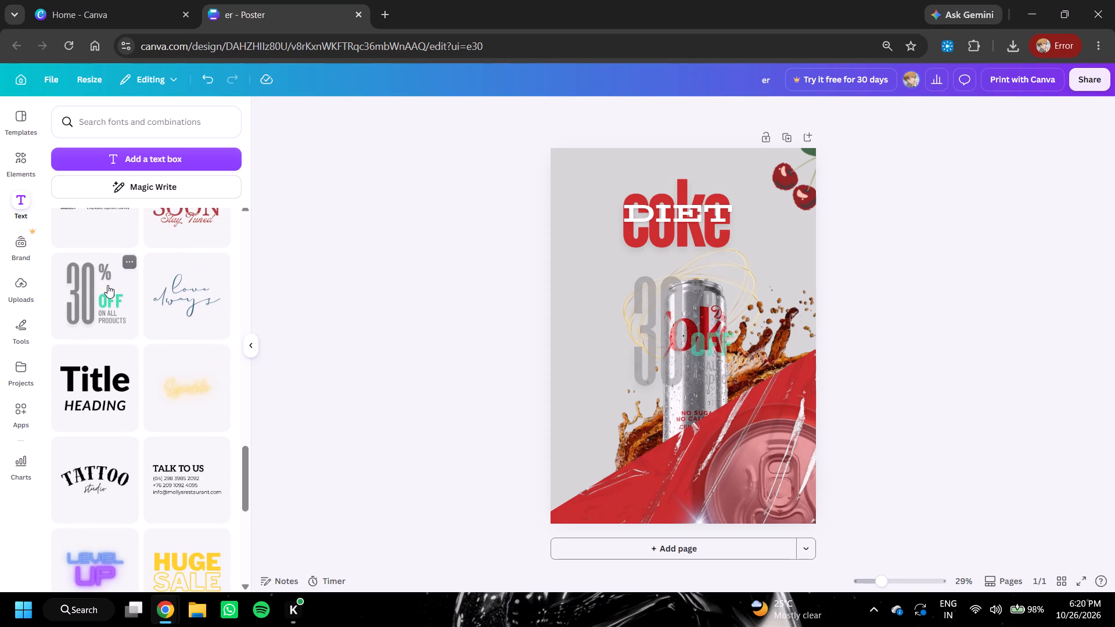
Move the "30% OFF" text combination to the left of the Diet Coke can and change its number to 60.
{"action": "left_click_drag", "start_coordinate": [664, 347], "coordinate": [577, 356]}
{"action": "left_click", "coordinate": [577, 356]}
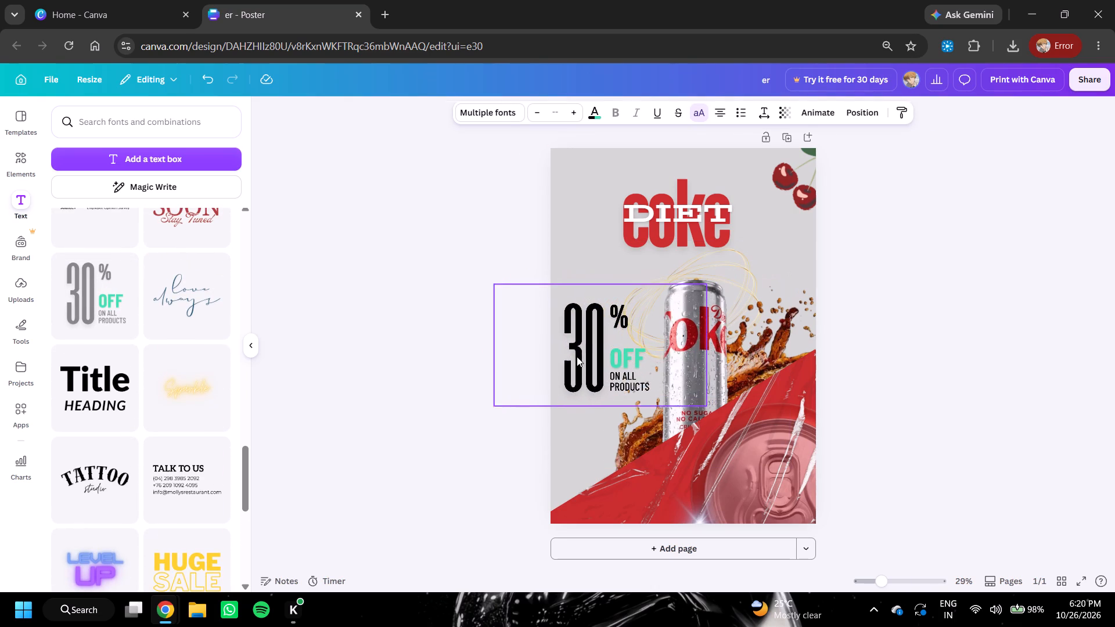
{"action": "double_click", "coordinate": [577, 348]}
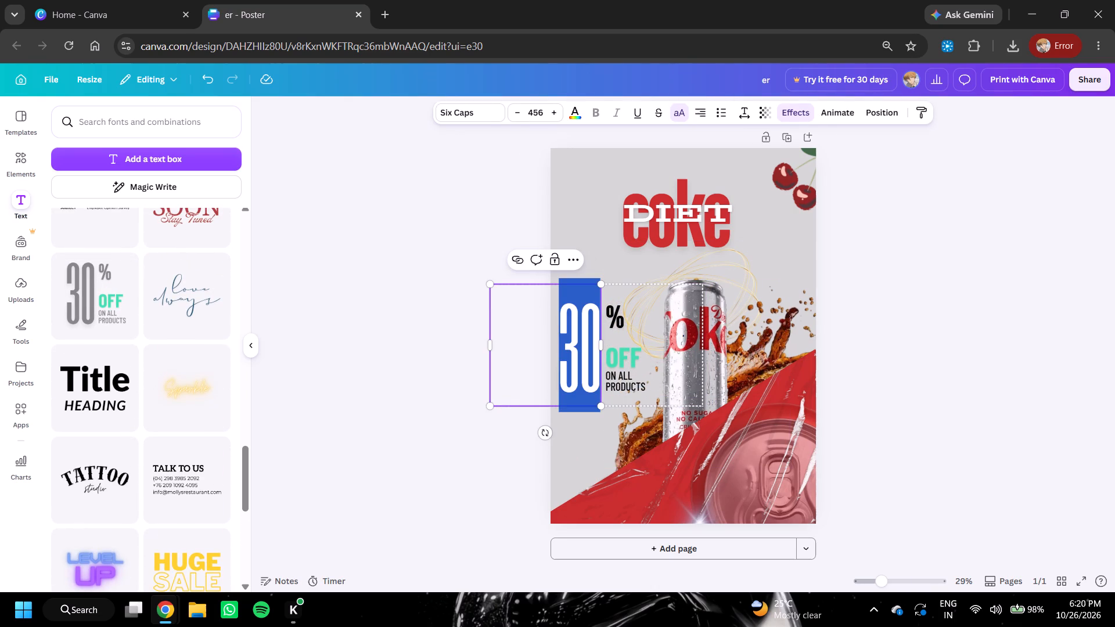
{"action": "type", "text": "60"}
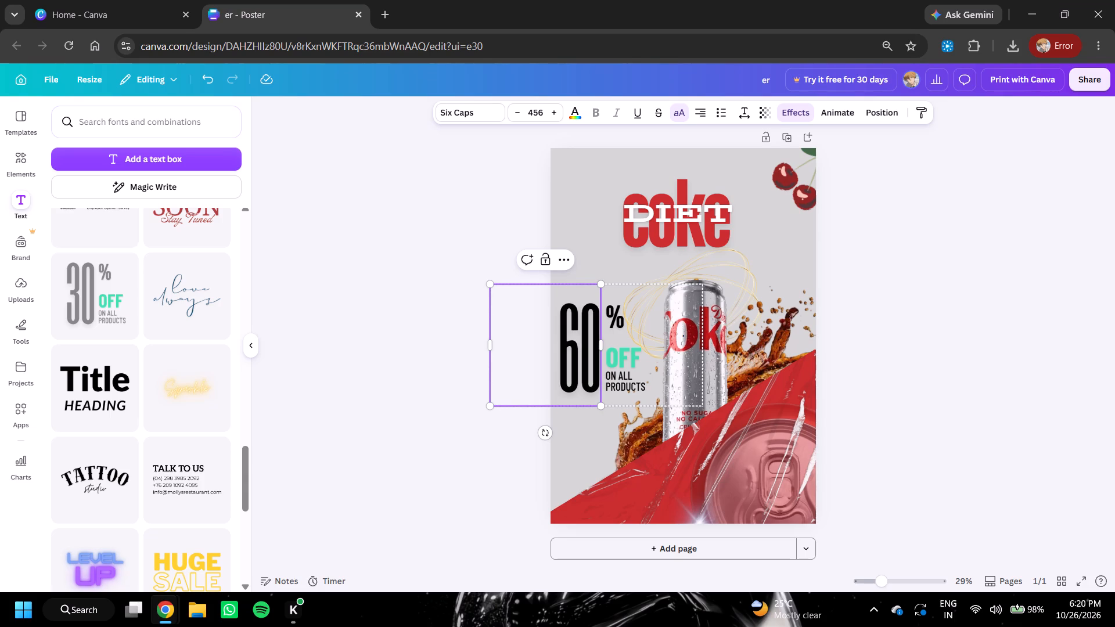
Clear the "%" and "OFF" texts beside the large 60.
{"action": "left_click", "coordinate": [617, 325]}
{"action": "left_click", "coordinate": [617, 324]}
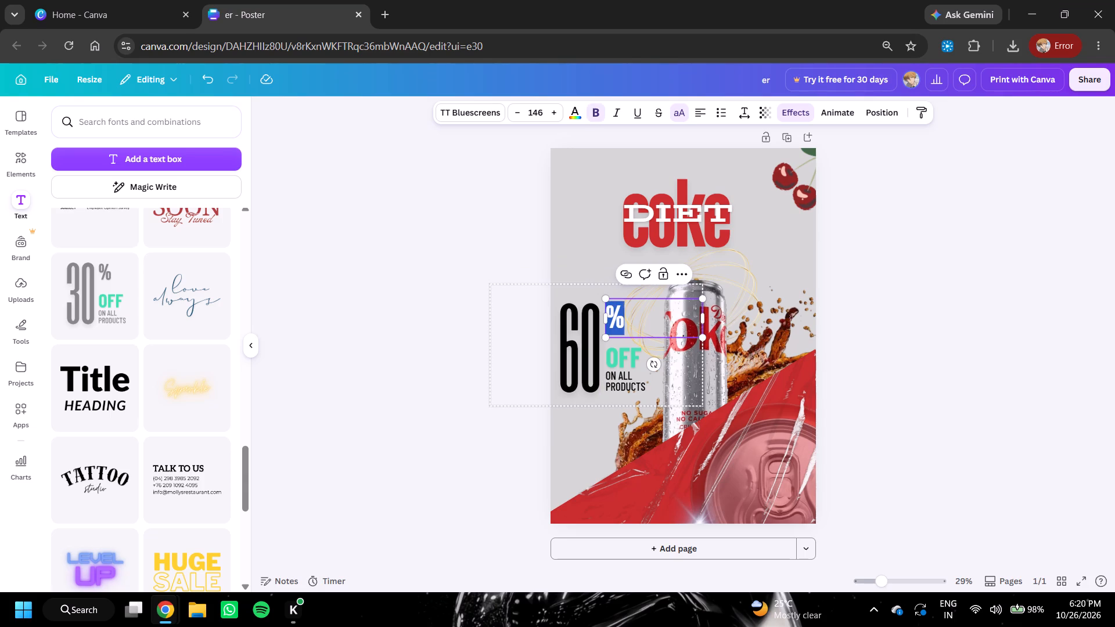
{"action": "key", "text": "BackSpace"}
{"action": "double_click", "coordinate": [622, 352]}
{"action": "key", "text": "BackSpace"}
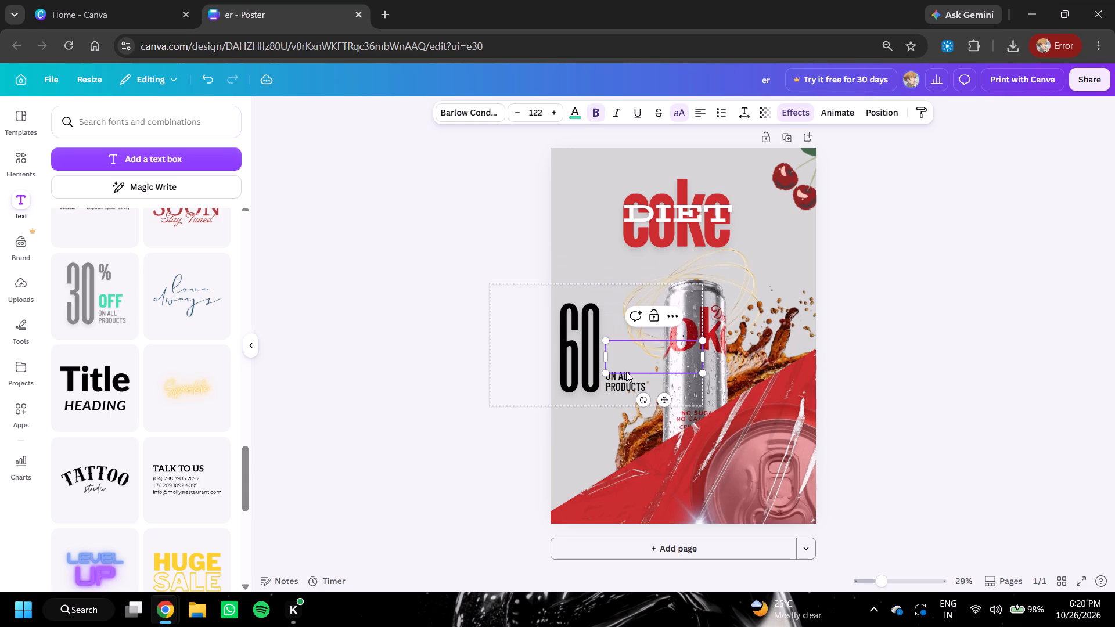
Replace the "ON ALL PRODUCTS" text beside the 60 with "rs/- only".
{"action": "left_click", "coordinate": [626, 372]}
{"action": "left_click", "coordinate": [626, 372]}
{"action": "double_click", "coordinate": [625, 380]}
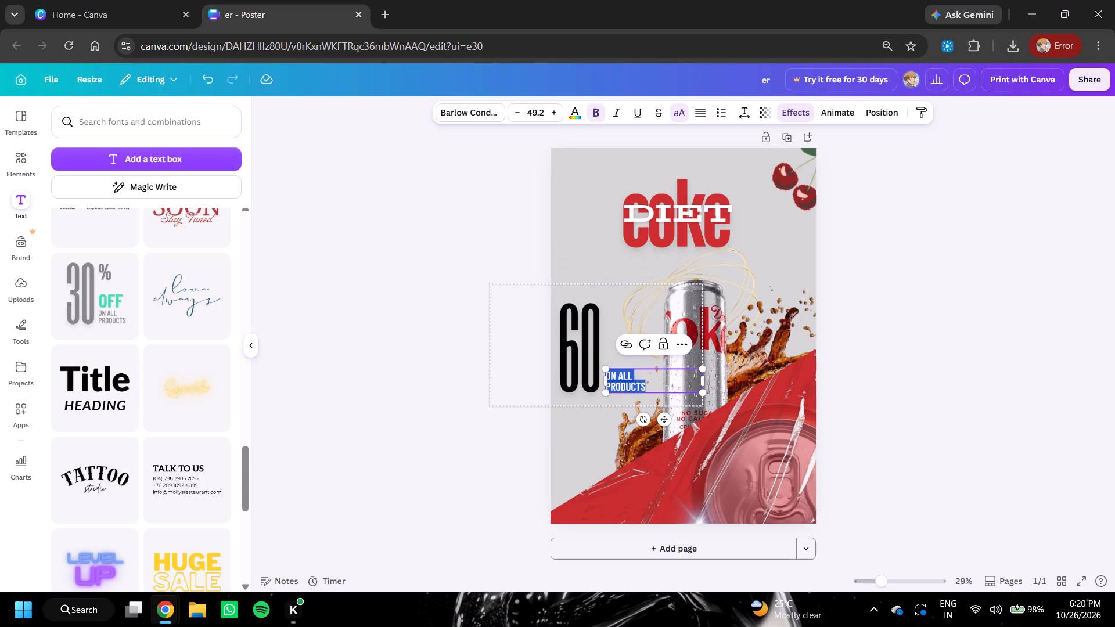
{"action": "type", "text": "rs"}
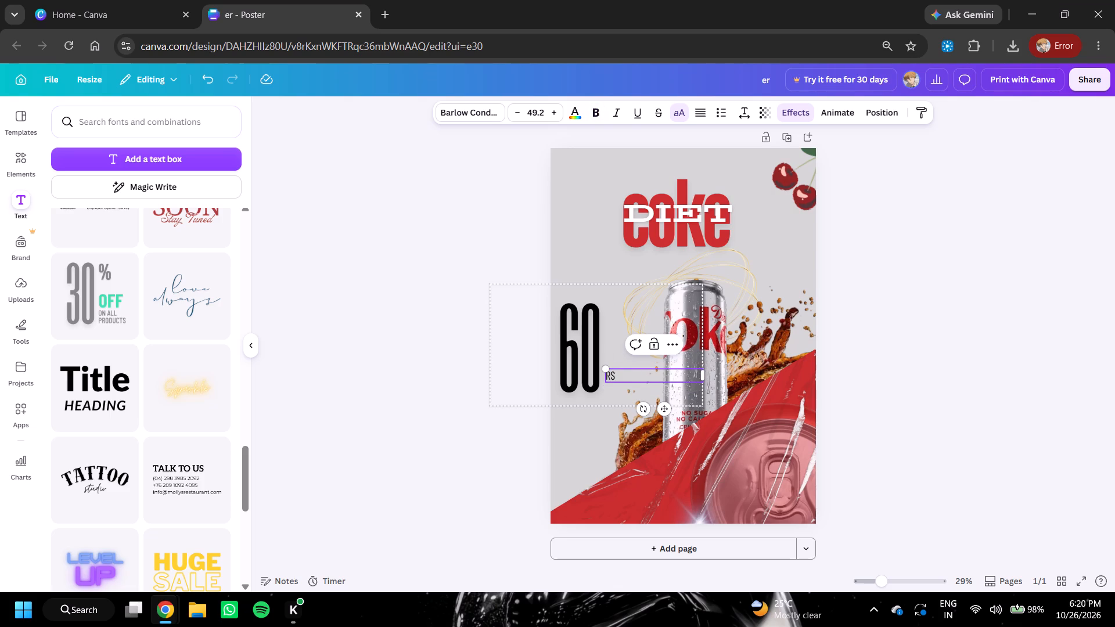
{"action": "key", "text": "backslash"}
{"action": "key", "text": "BackSpace"}
{"action": "key", "text": "slash"}
{"action": "key", "text": "space"}
{"action": "key", "text": "BackSpace"}
{"action": "key", "text": "minus"}
{"action": "key", "text": "BackSpace"}
{"action": "key", "text": "shift+underscore"}
{"action": "key", "text": "BackSpace"}
{"action": "type", "text": "- onlr"}
{"action": "key", "text": "BackSpace"}
{"action": "key", "text": "e"}
{"action": "key", "text": "BackSpace"}
{"action": "key", "text": "y"}
{"action": "key", "text": "Return"}
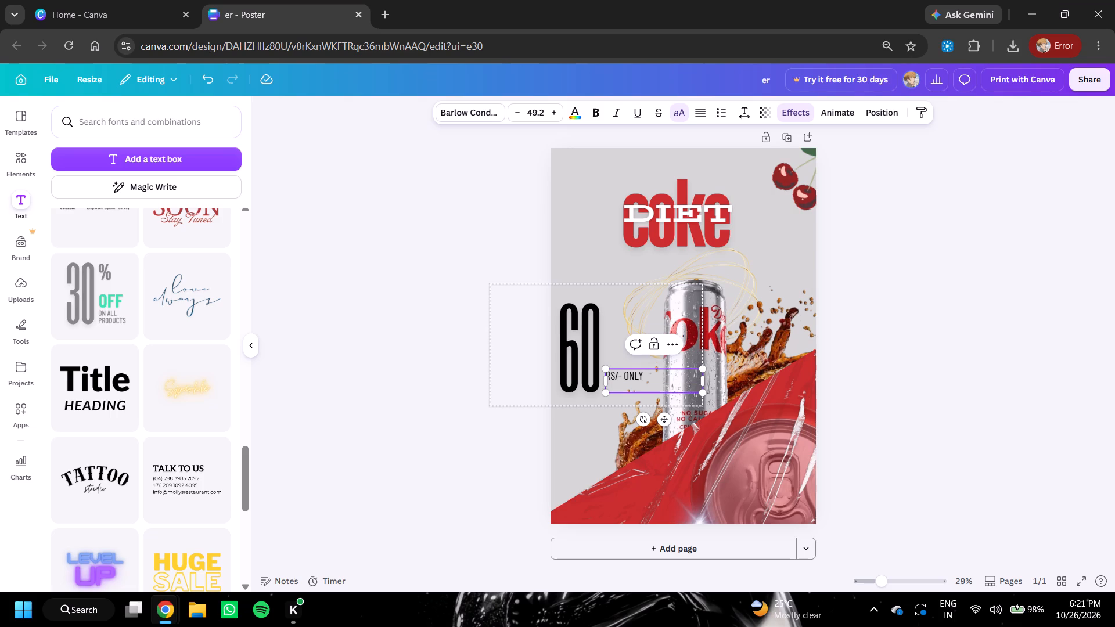
{"action": "left_click", "coordinate": [546, 348]}
{"action": "left_click", "coordinate": [474, 363]}
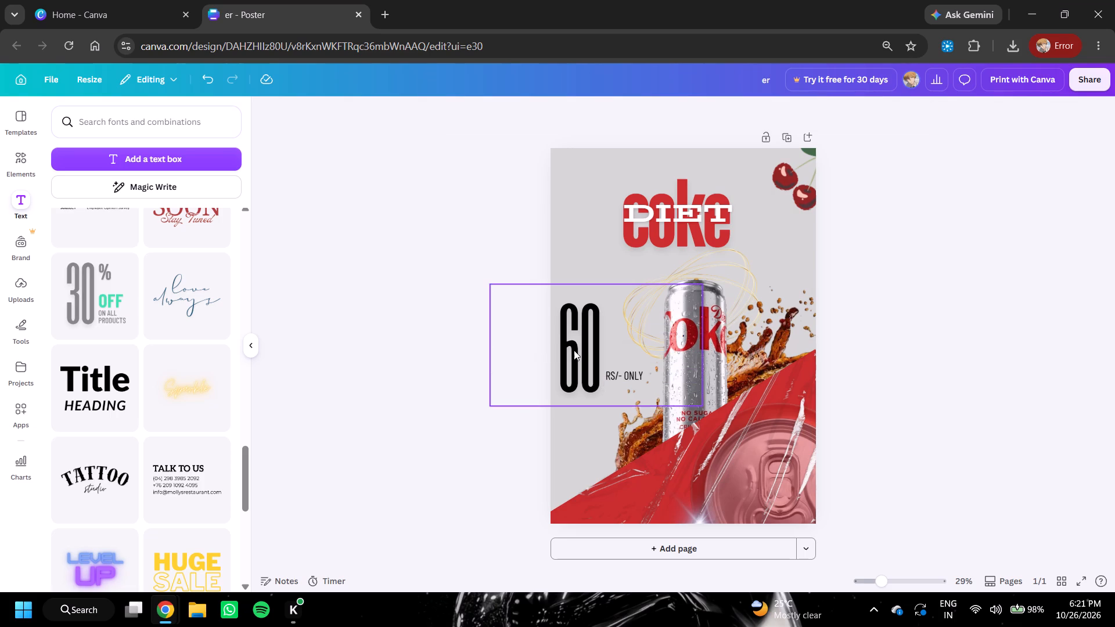
Shrink the 60 price text group to roughly 60% of its size and place it in the empty area left of the can.
{"action": "left_click", "coordinate": [581, 346]}
{"action": "left_click_drag", "start_coordinate": [704, 405], "coordinate": [663, 388]}
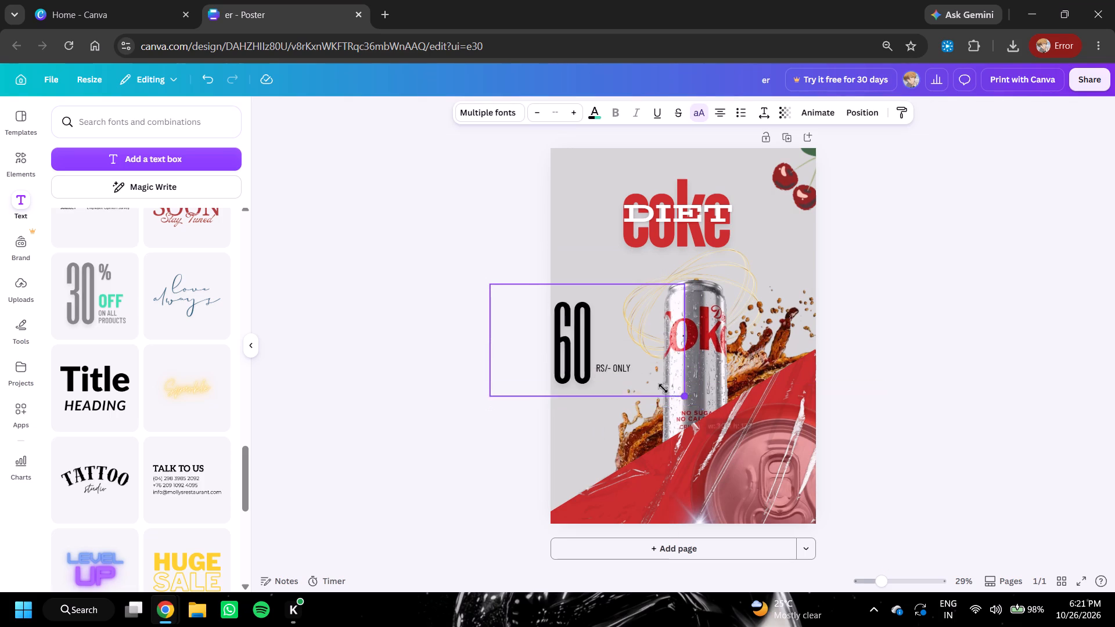
{"action": "left_click_drag", "start_coordinate": [663, 388], "coordinate": [616, 369]}
{"action": "left_click_drag", "start_coordinate": [569, 340], "coordinate": [598, 374]}
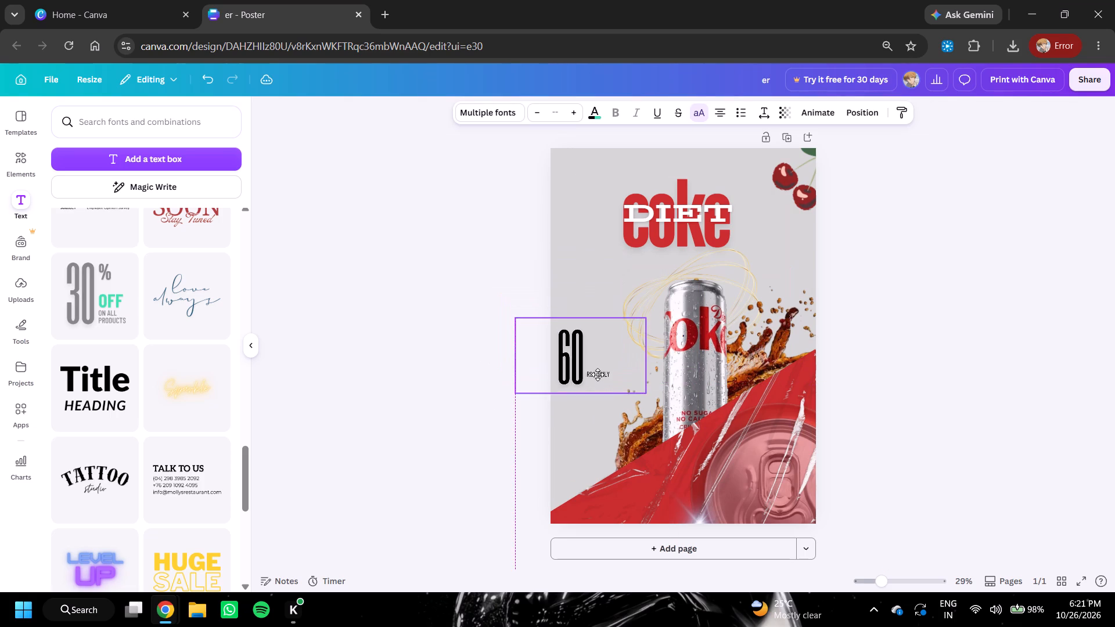
{"action": "left_click_drag", "start_coordinate": [598, 374], "coordinate": [604, 371]}
{"action": "left_click", "coordinate": [363, 428]}
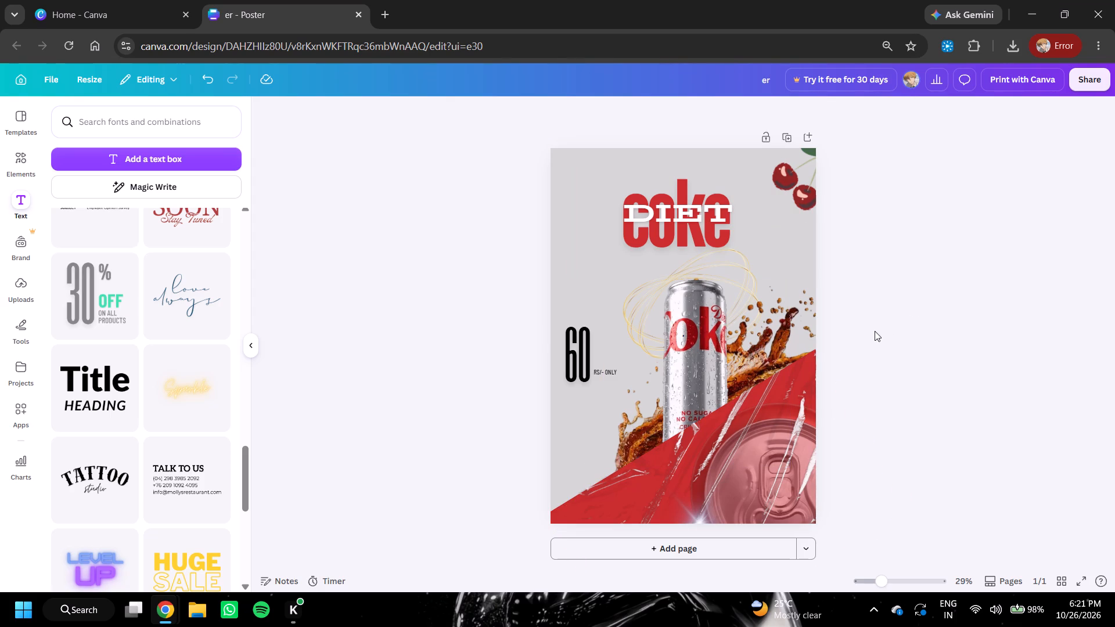
{"action": "left_click_drag", "start_coordinate": [577, 370], "coordinate": [577, 375]}
{"action": "left_click", "coordinate": [577, 376]}
{"action": "left_click", "coordinate": [582, 379]}
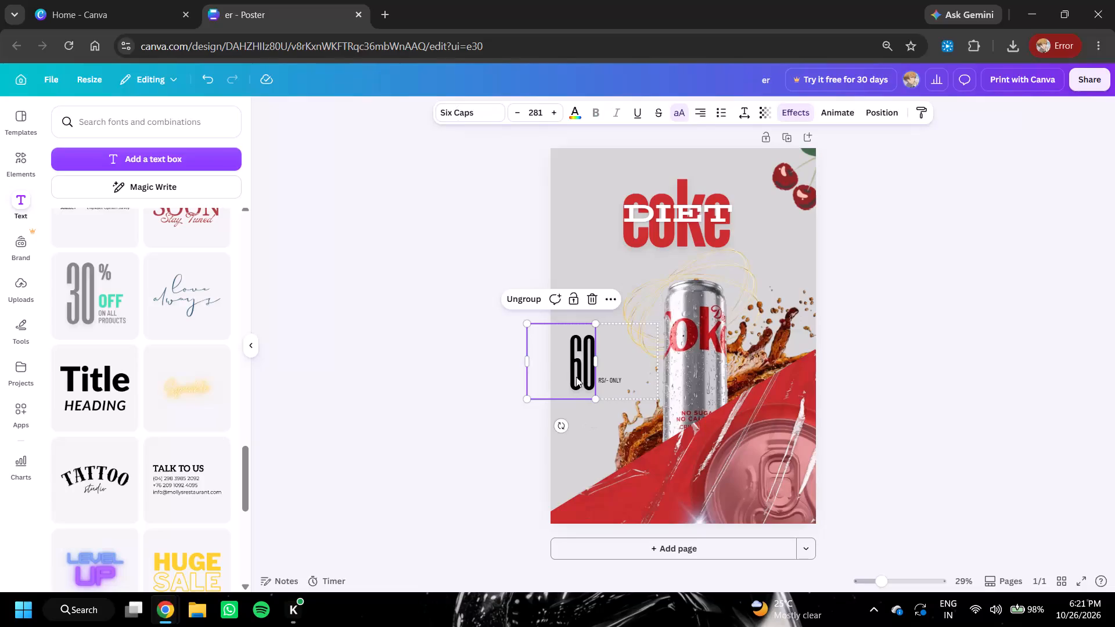
{"action": "left_click", "coordinate": [475, 412]}
Recolour the whole price text group white (#ffffff).
{"action": "left_click", "coordinate": [584, 373]}
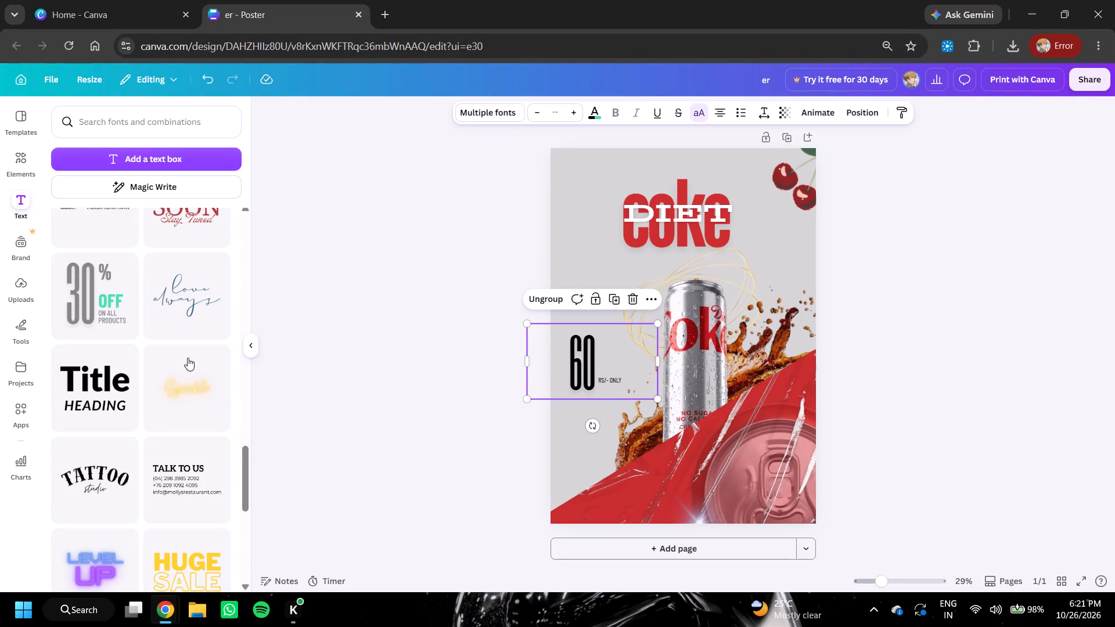
{"action": "left_click", "coordinate": [599, 109]}
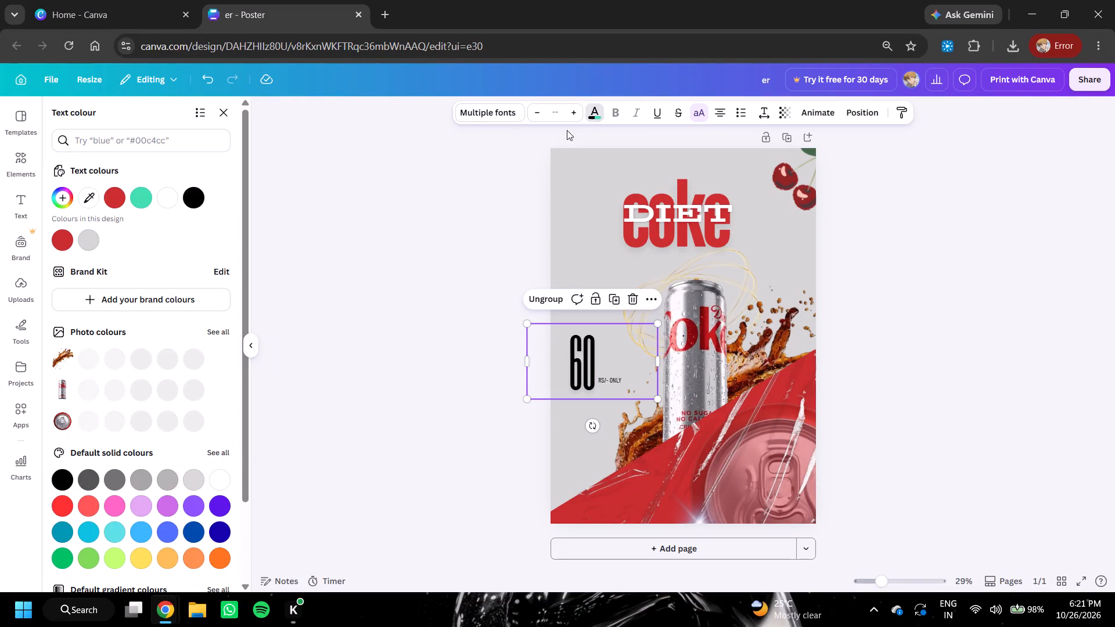
{"action": "left_click", "coordinate": [167, 198]}
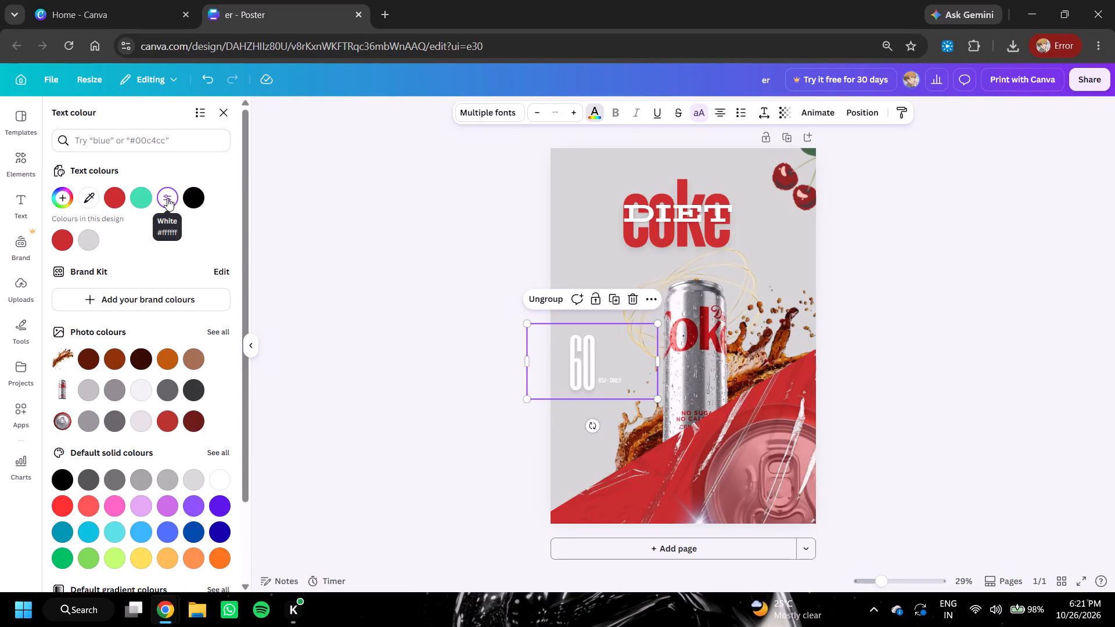
{"action": "double_click", "coordinate": [298, 222]}
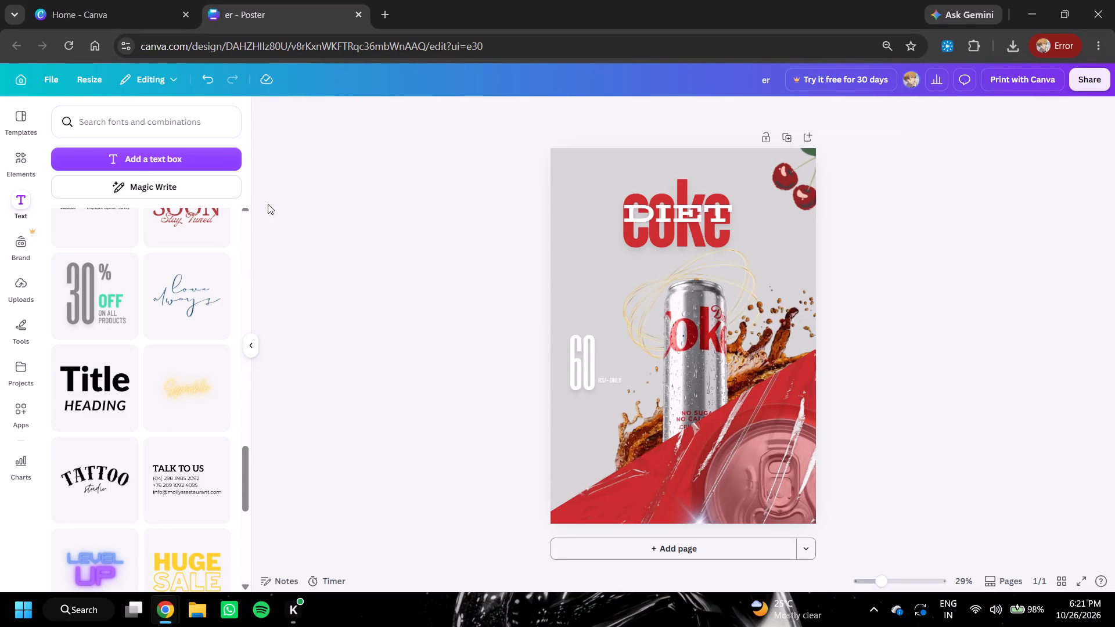
Browse the text combinations for another style that could suit the poster.
{"action": "left_click", "coordinate": [103, 128]}
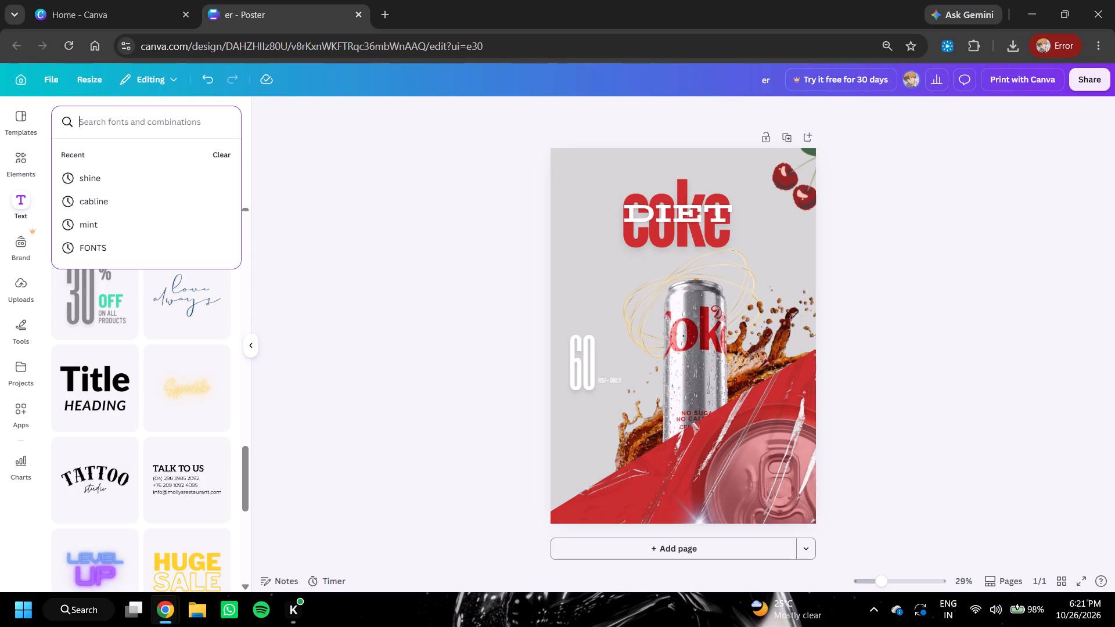
{"action": "scroll", "coordinate": [111, 341], "scroll_direction": "down", "scroll_amount": 3}
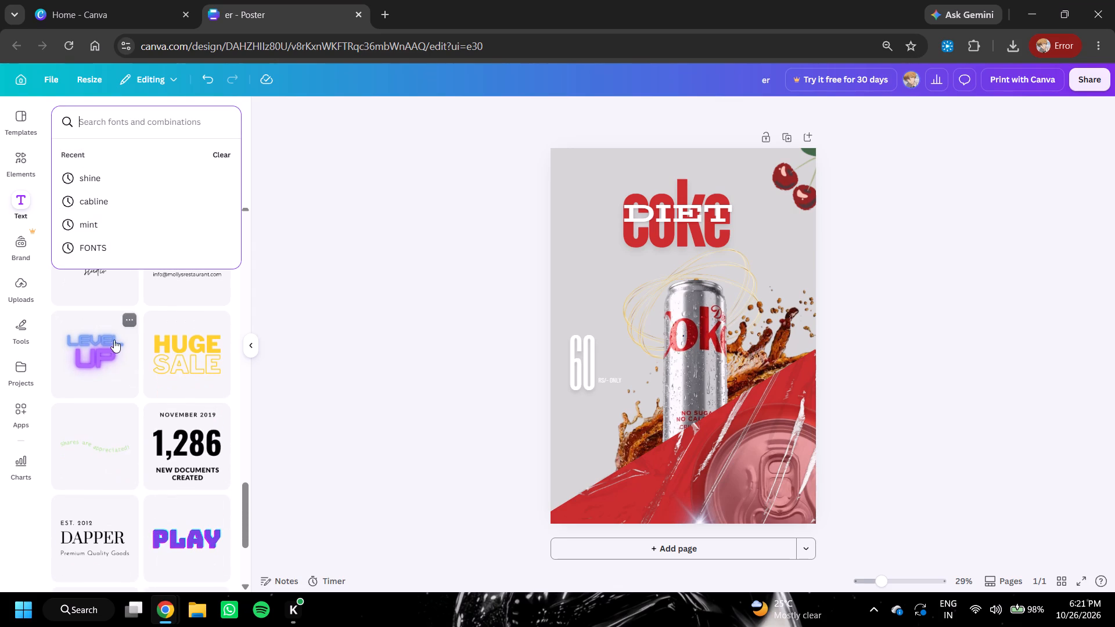
{"action": "left_click", "coordinate": [285, 319]}
{"action": "scroll", "coordinate": [138, 372], "scroll_direction": "down", "scroll_amount": 1}
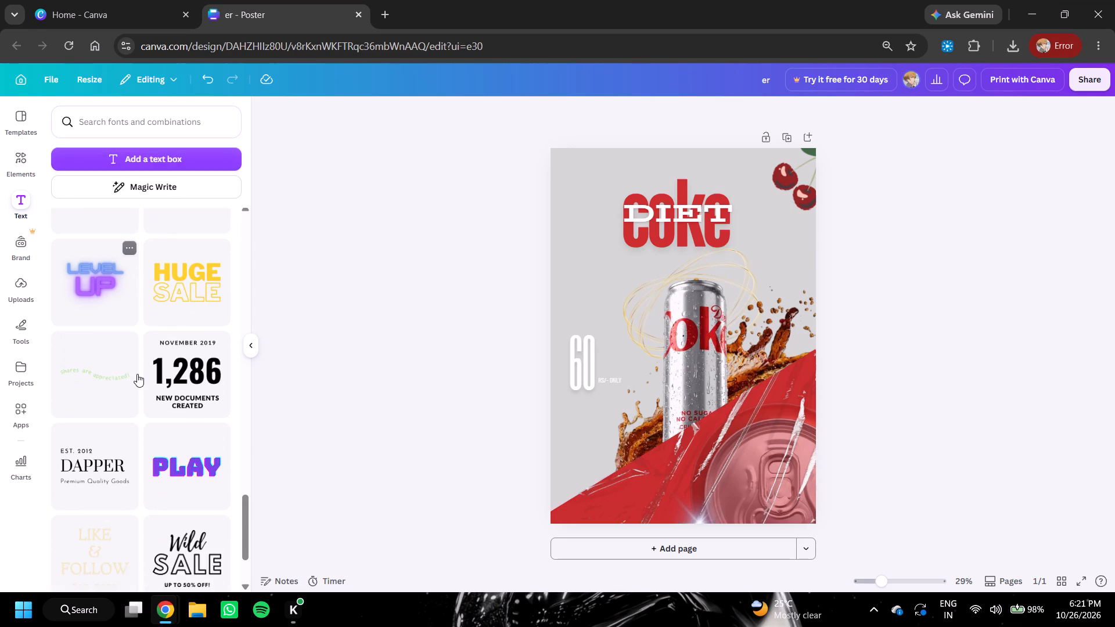
{"action": "scroll", "coordinate": [137, 374], "scroll_direction": "down", "scroll_amount": 5}
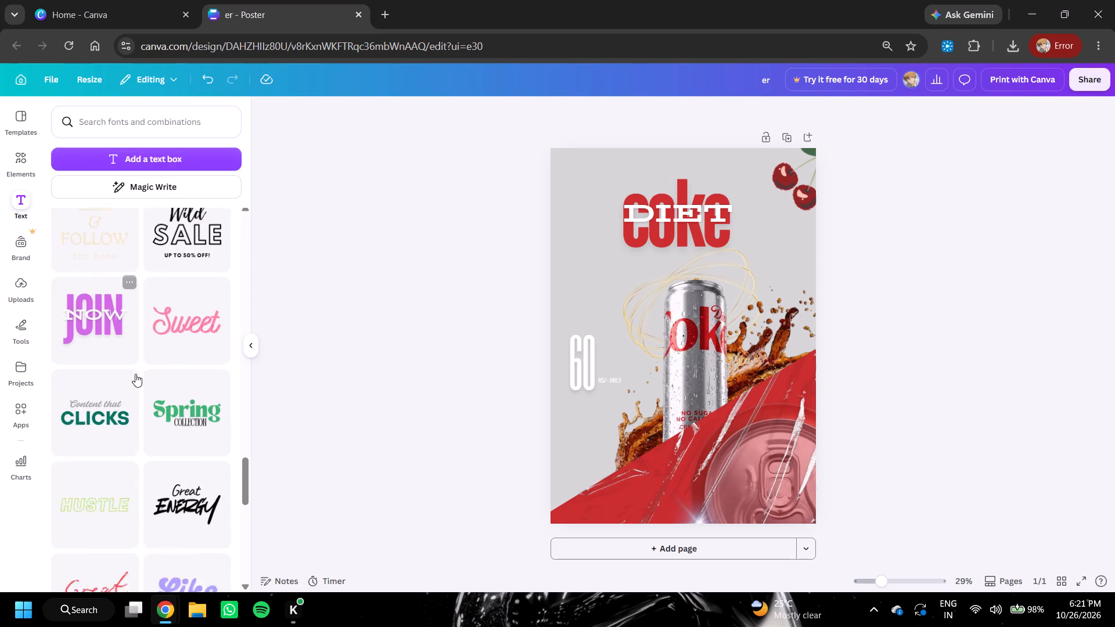
{"action": "scroll", "coordinate": [135, 377], "scroll_direction": "down", "scroll_amount": 3}
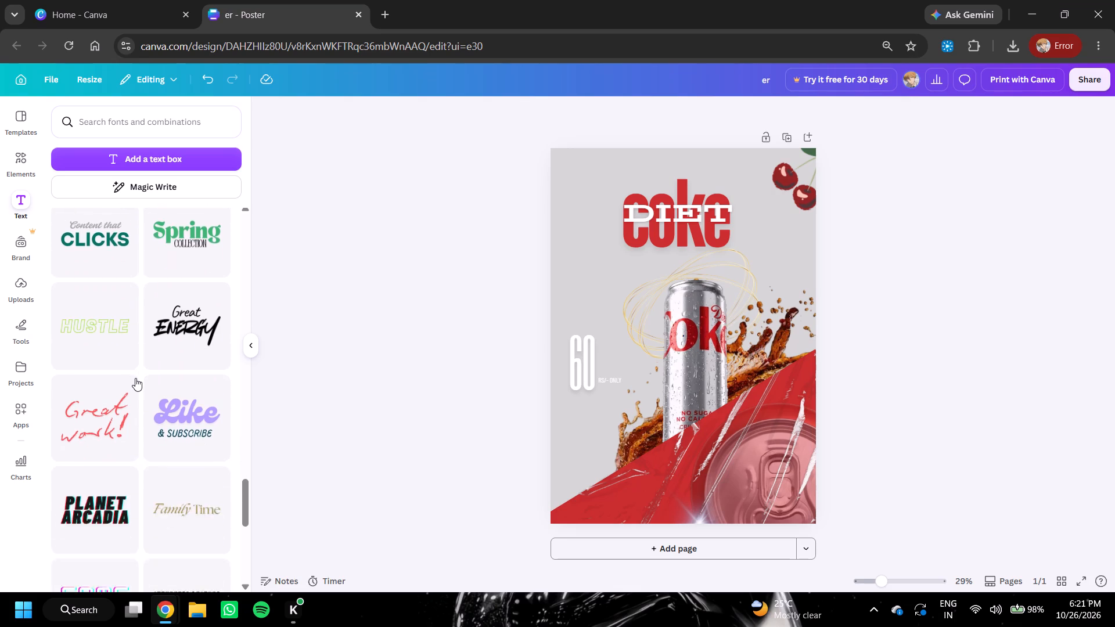
{"action": "scroll", "coordinate": [133, 378], "scroll_direction": "down", "scroll_amount": 3}
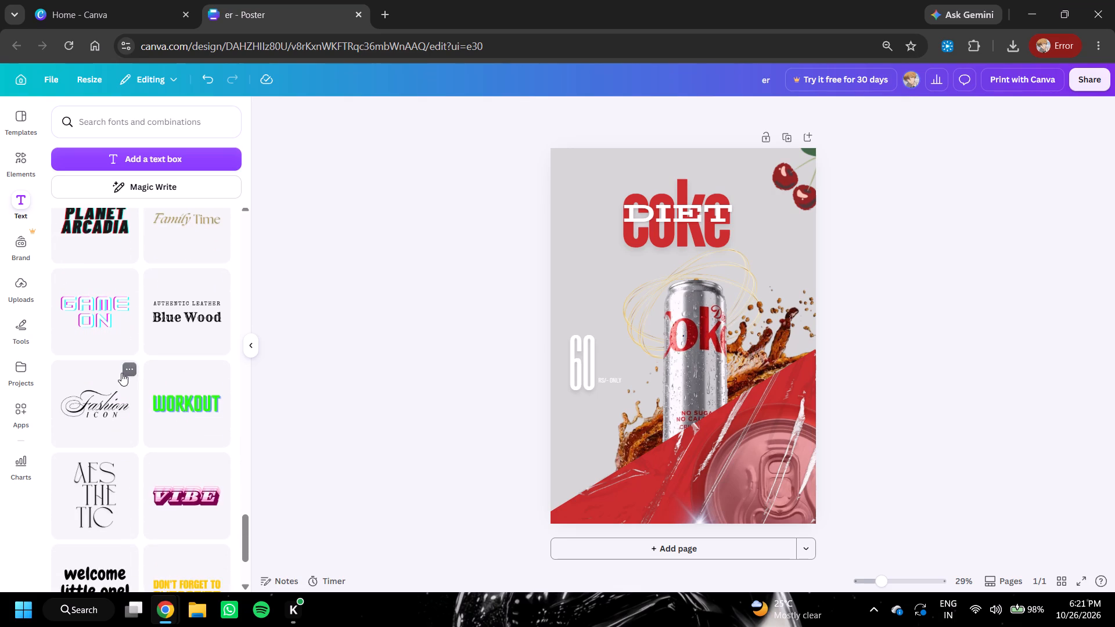
{"action": "scroll", "coordinate": [121, 373], "scroll_direction": "down", "scroll_amount": 7}
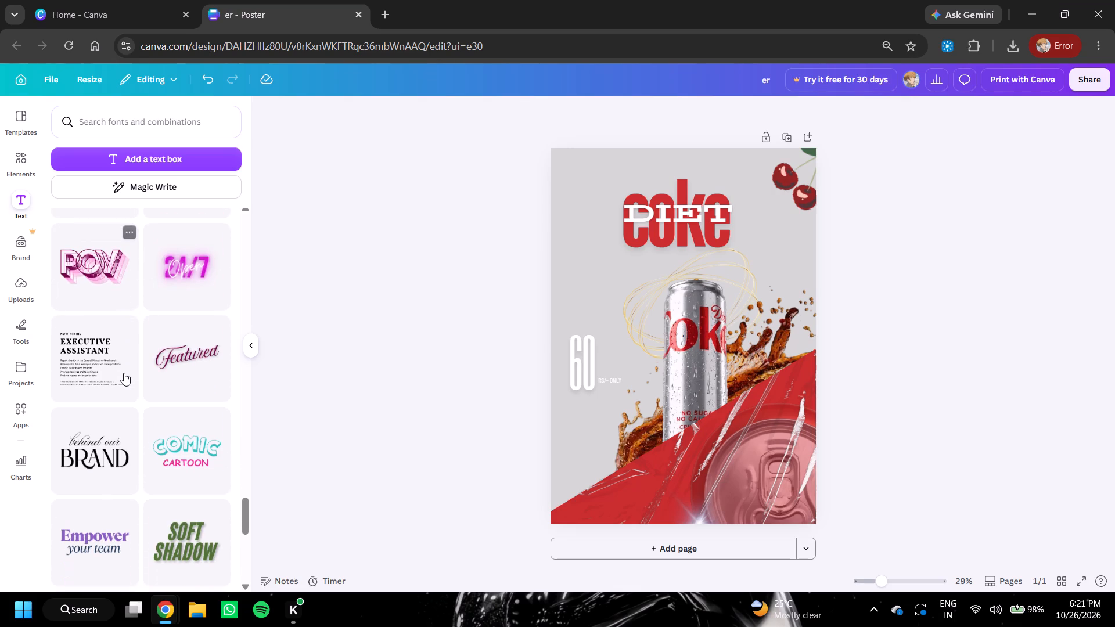
{"action": "scroll", "coordinate": [132, 377], "scroll_direction": "down", "scroll_amount": 4}
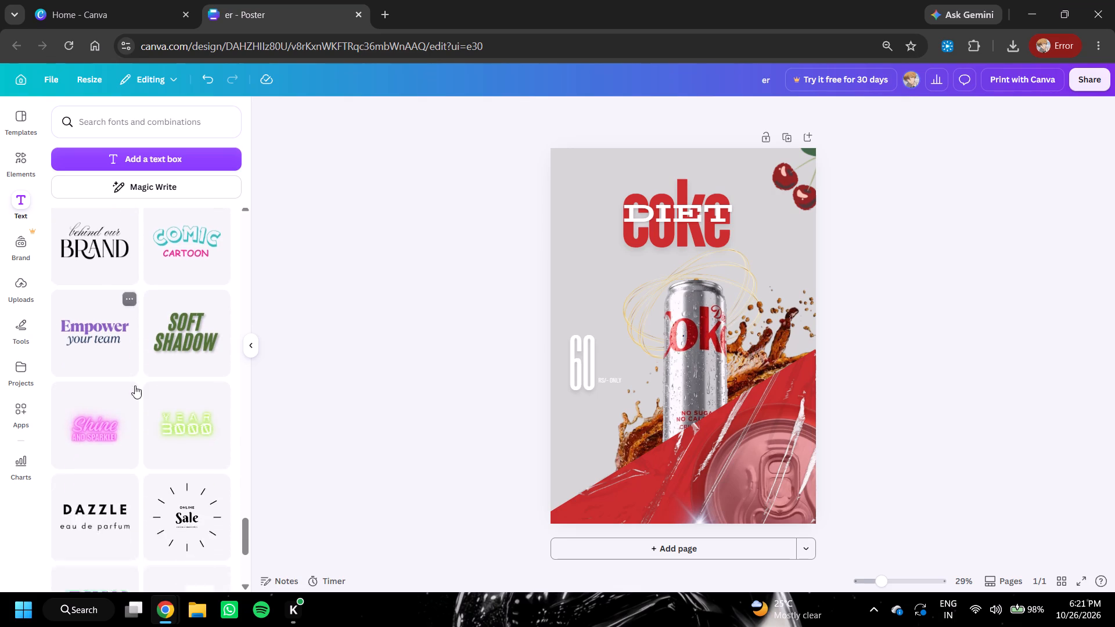
{"action": "scroll", "coordinate": [186, 381], "scroll_direction": "down", "scroll_amount": 3}
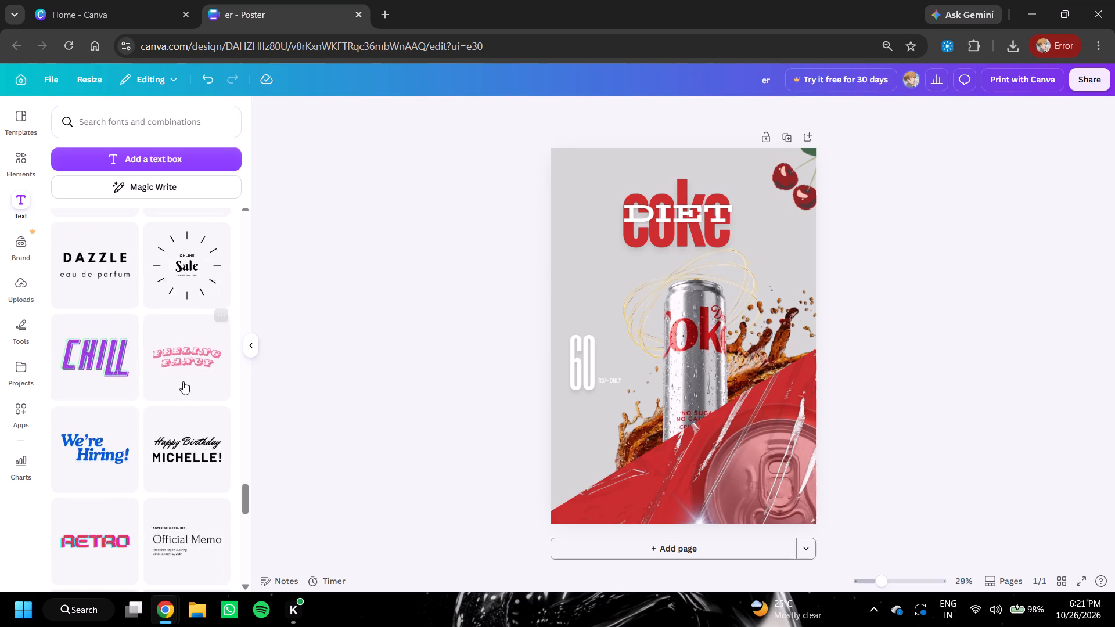
{"action": "scroll", "coordinate": [182, 381], "scroll_direction": "down", "scroll_amount": 2}
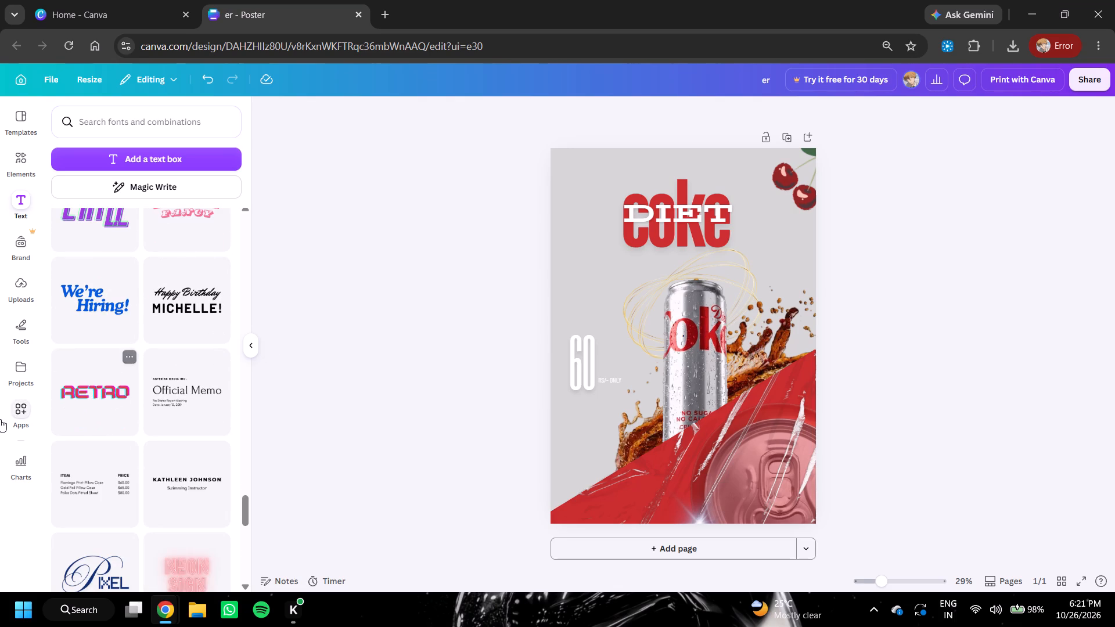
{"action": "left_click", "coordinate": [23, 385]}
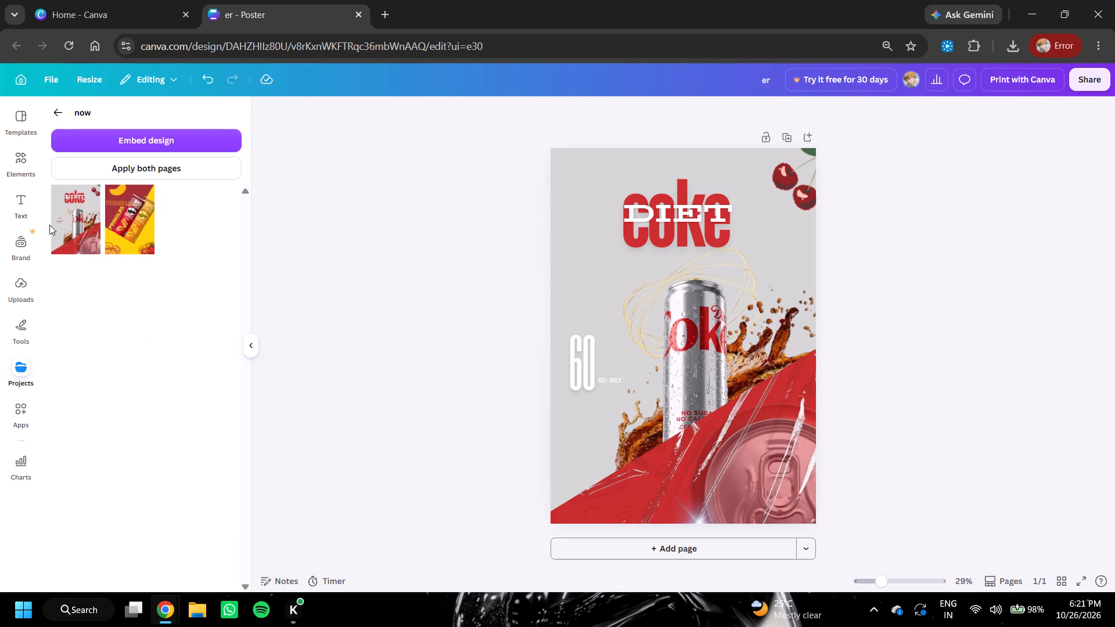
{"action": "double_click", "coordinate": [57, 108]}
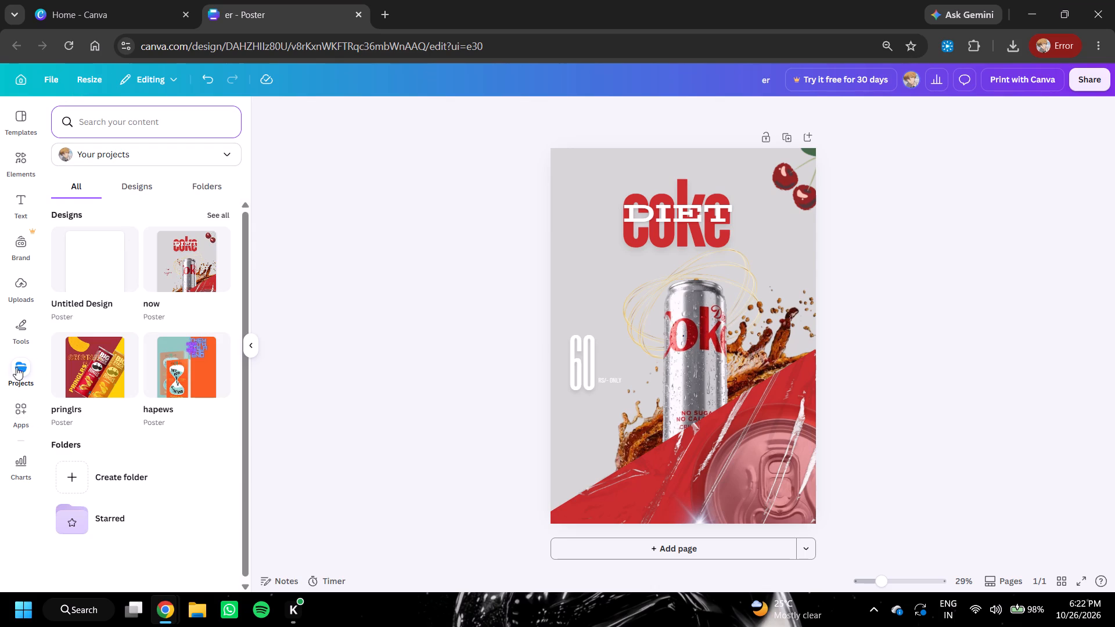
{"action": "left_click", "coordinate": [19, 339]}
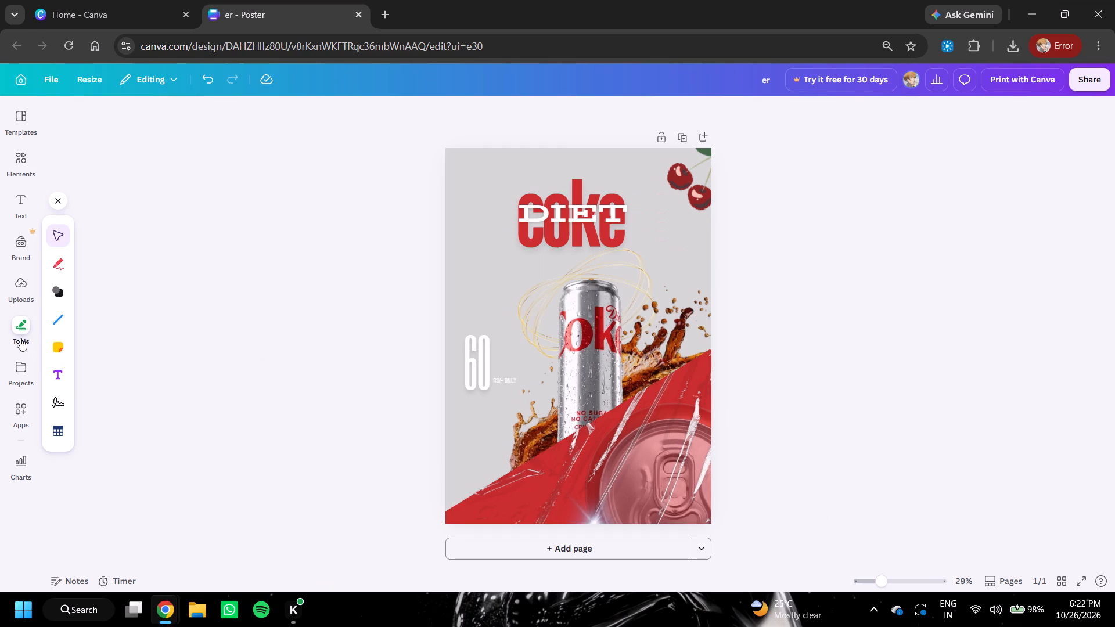
Add the uploaded red-rimmed can-top image, shrink it to about three quarters, and place it partly off the poster's upper-left corner.
{"action": "left_click", "coordinate": [21, 278]}
{"action": "scroll", "coordinate": [189, 308], "scroll_direction": "down", "scroll_amount": 3}
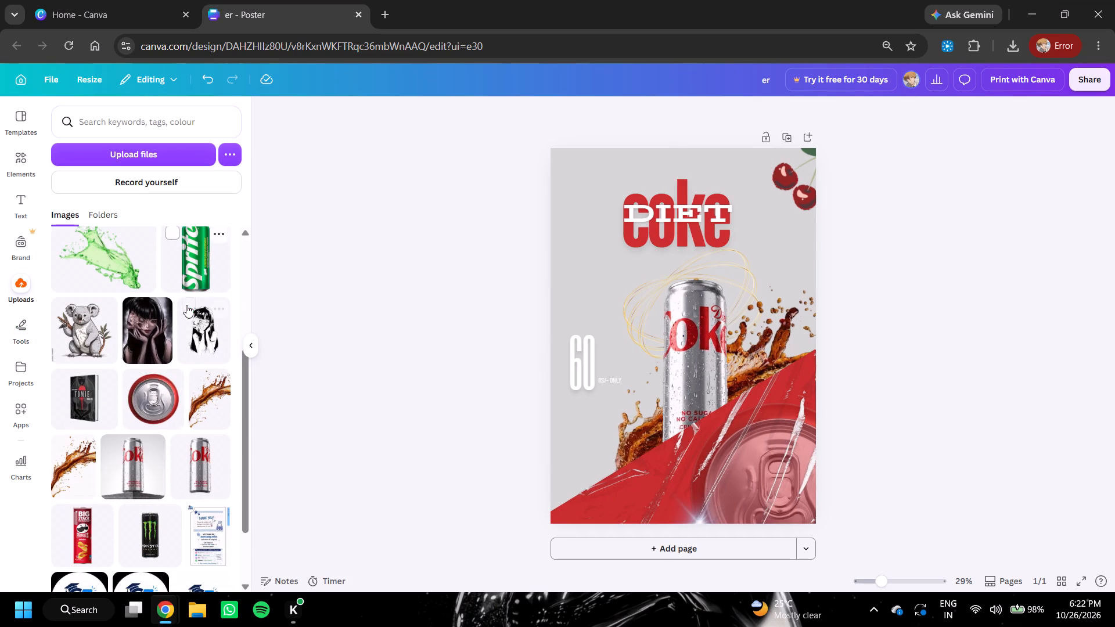
{"action": "left_click", "coordinate": [153, 404]}
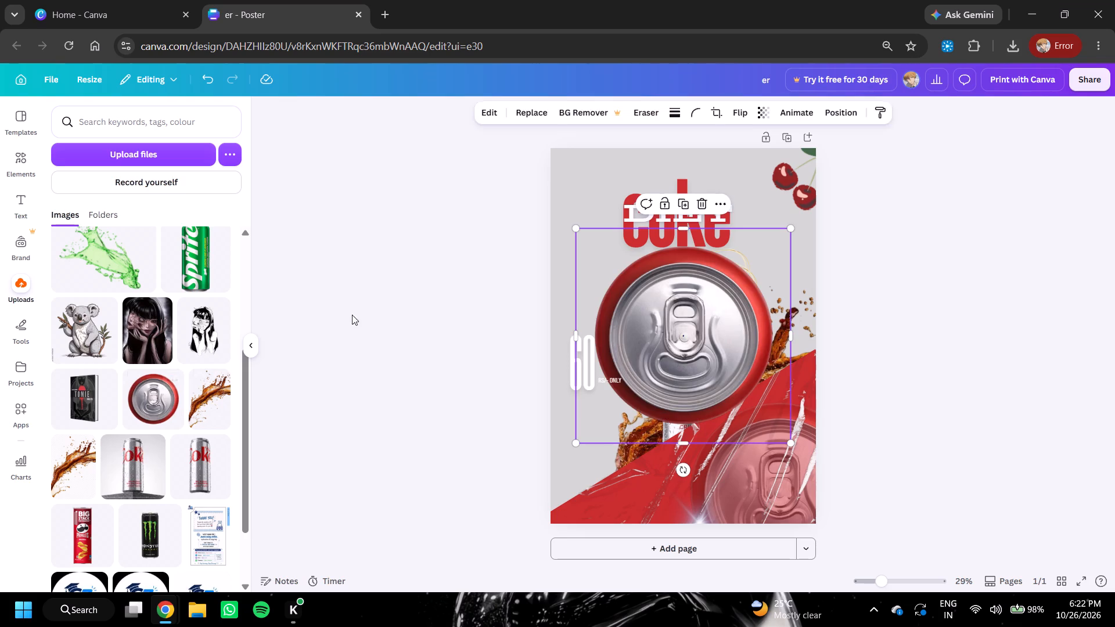
{"action": "left_click_drag", "start_coordinate": [657, 286], "coordinate": [604, 206]}
{"action": "triple_click", "coordinate": [604, 206]}
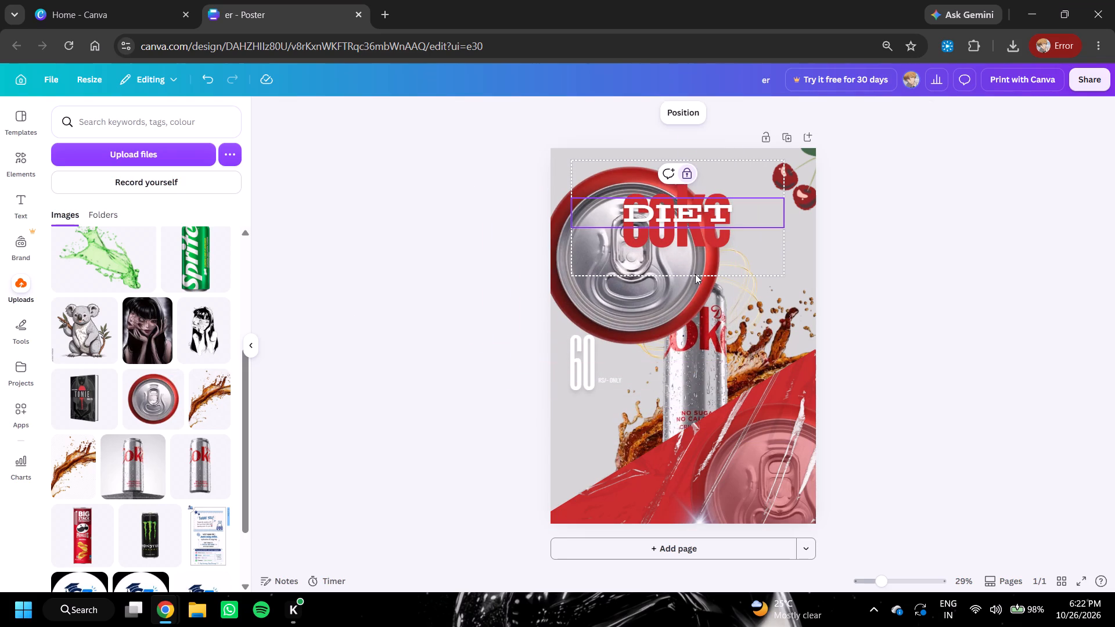
{"action": "double_click", "coordinate": [578, 287]}
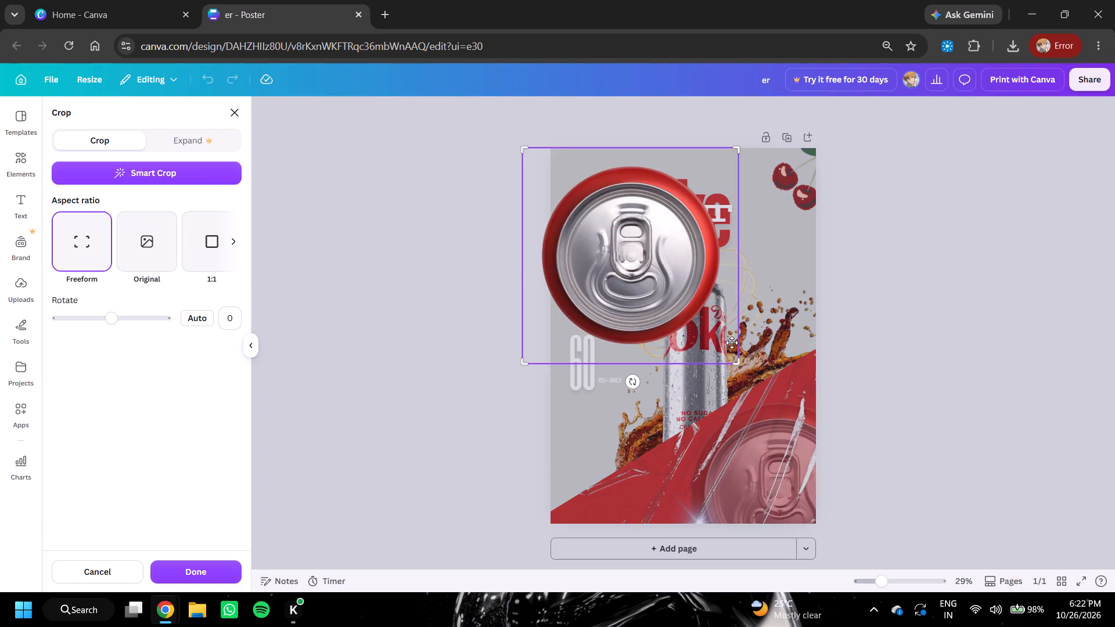
{"action": "left_click", "coordinate": [361, 341]}
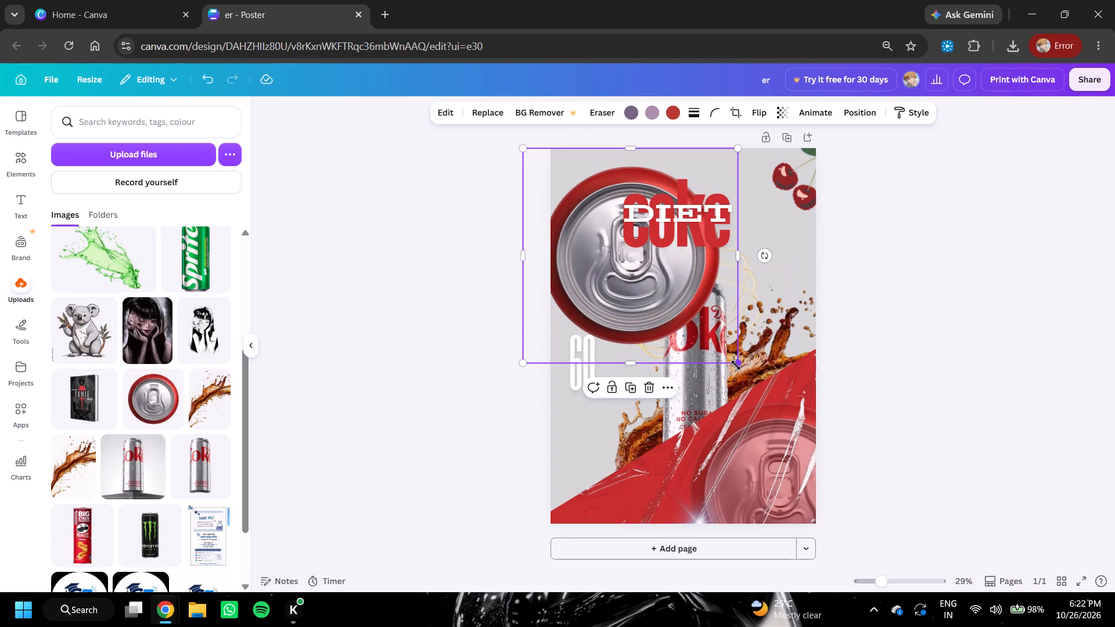
{"action": "left_click_drag", "start_coordinate": [736, 365], "coordinate": [699, 300]}
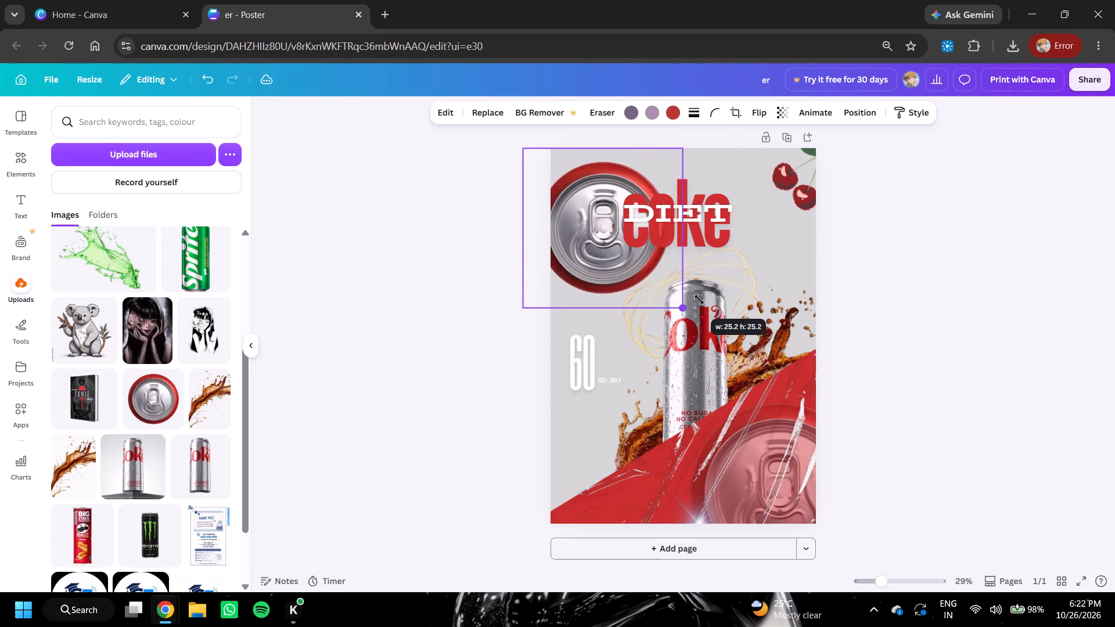
{"action": "left_click_drag", "start_coordinate": [699, 300], "coordinate": [700, 300]}
{"action": "double_click", "coordinate": [700, 300]}
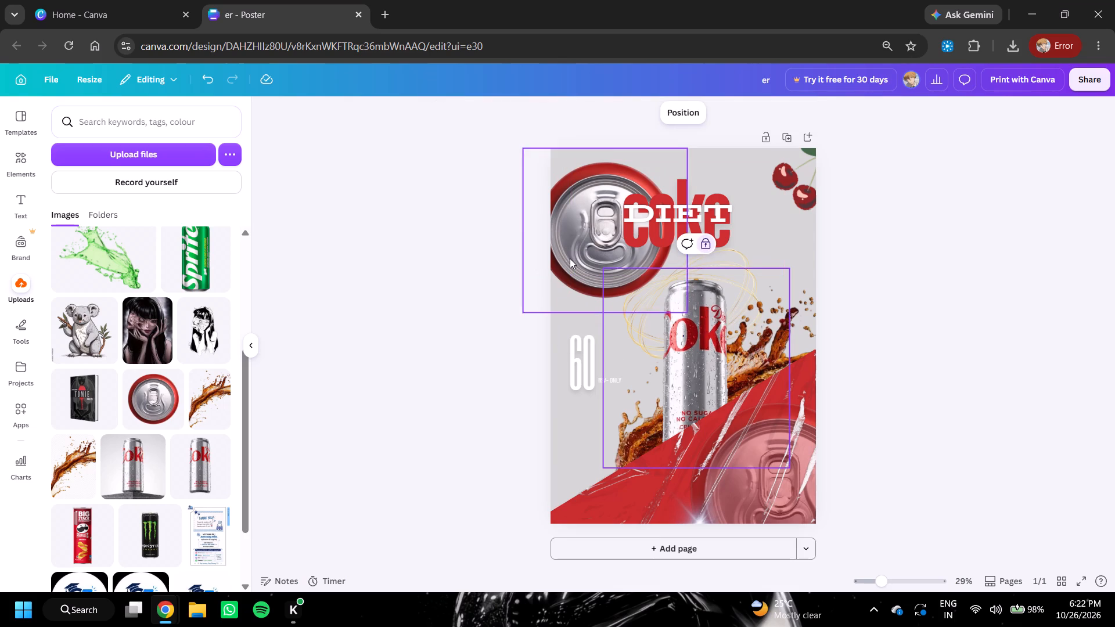
{"action": "left_click_drag", "start_coordinate": [570, 258], "coordinate": [528, 196]}
{"action": "double_click", "coordinate": [528, 196]}
{"action": "left_click_drag", "start_coordinate": [570, 199], "coordinate": [563, 199]}
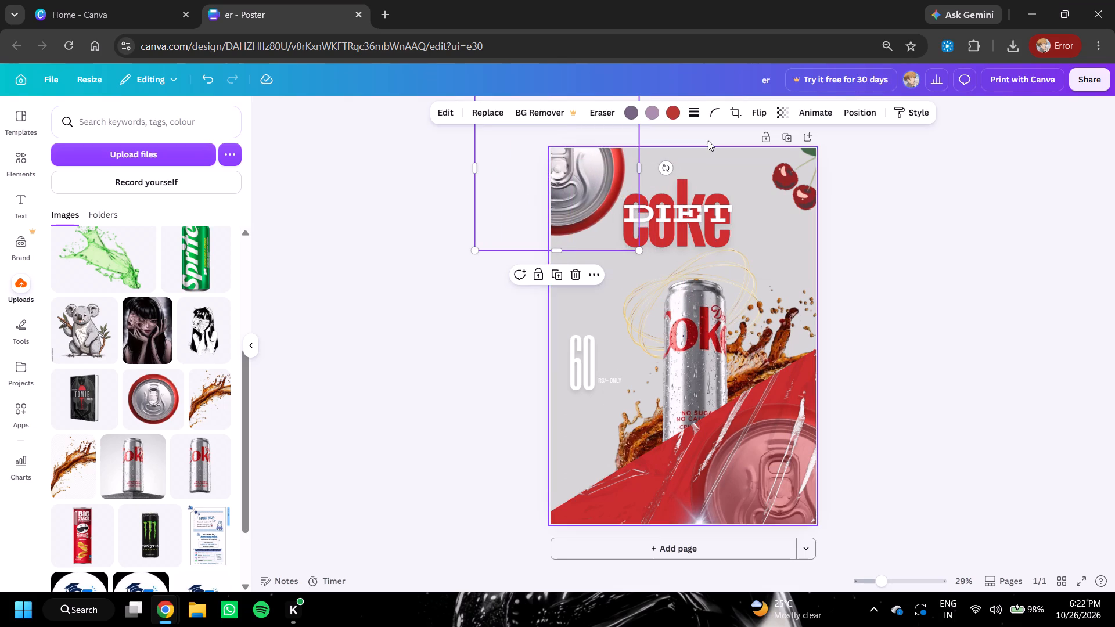
Set the transparency of the can-top image in the upper-left corner to 47.
{"action": "left_click", "coordinate": [778, 104]}
{"action": "left_click", "coordinate": [764, 150]}
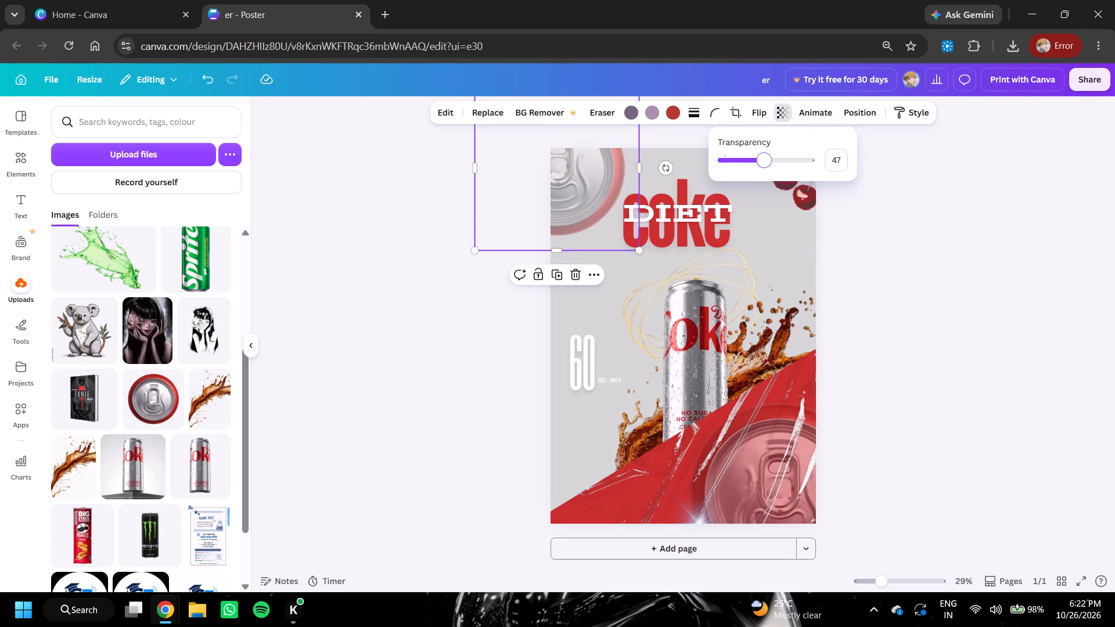
{"action": "left_click", "coordinate": [937, 232]}
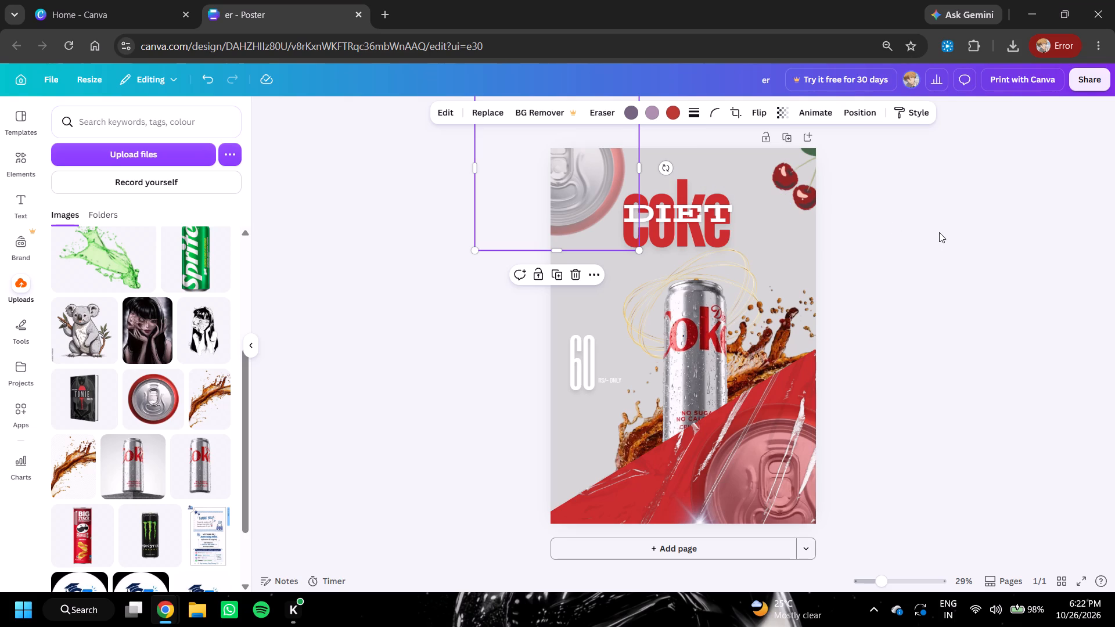
{"action": "left_click", "coordinate": [939, 232]}
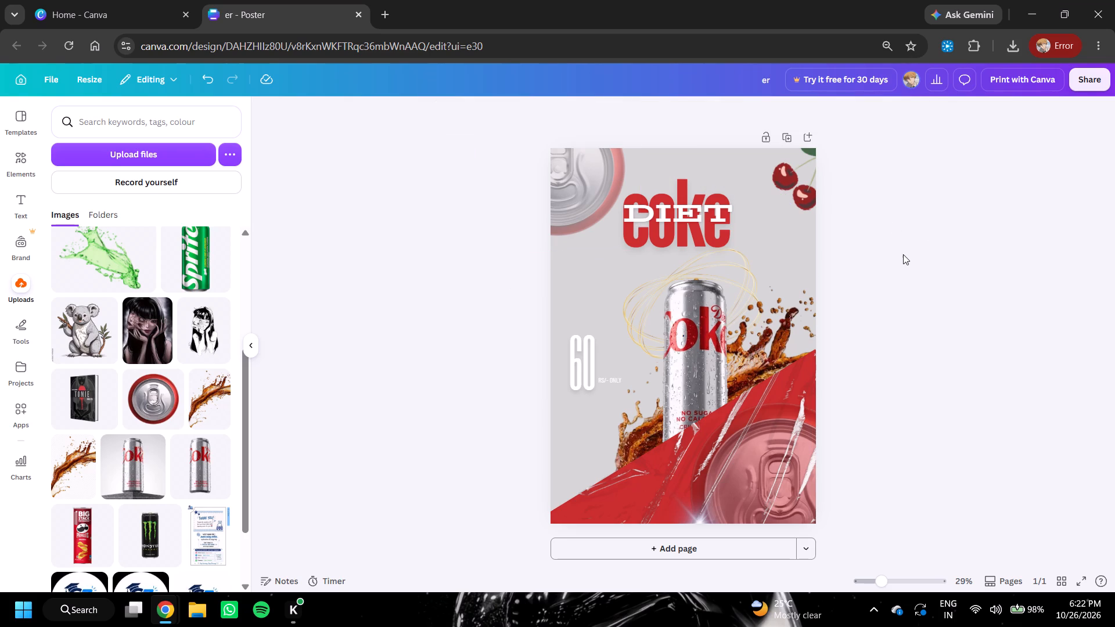
Unlock the DIET coke title group and centre it horizontally on the page, with the word "coke" shifted slightly lower.
{"action": "left_click", "coordinate": [679, 240]}
{"action": "left_click", "coordinate": [683, 239]}
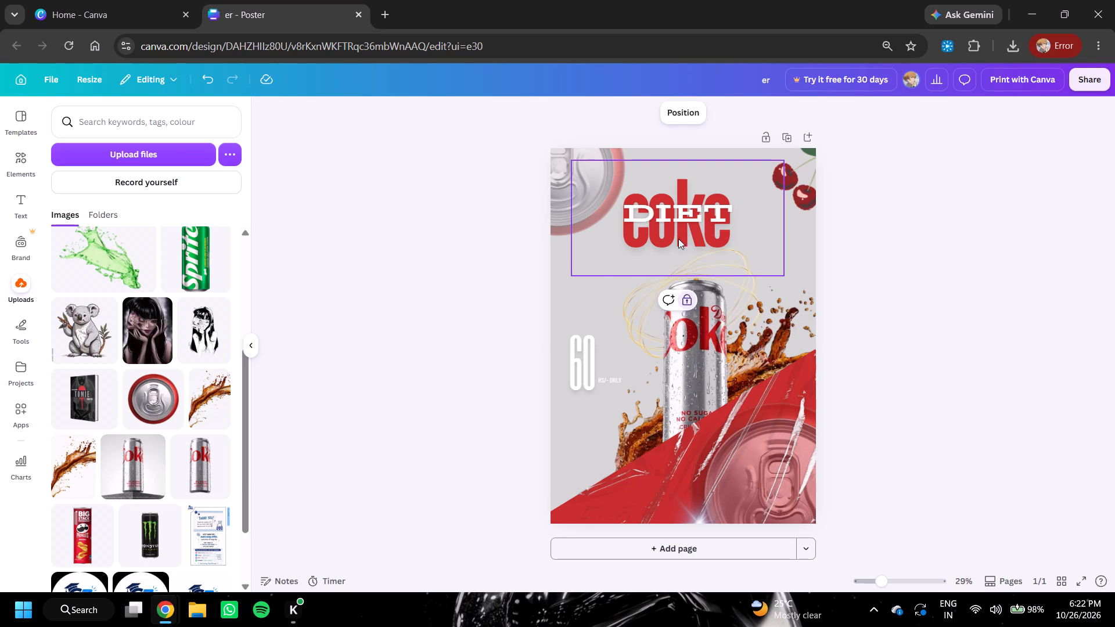
{"action": "left_click", "coordinate": [690, 294]}
{"action": "left_click", "coordinate": [672, 236]}
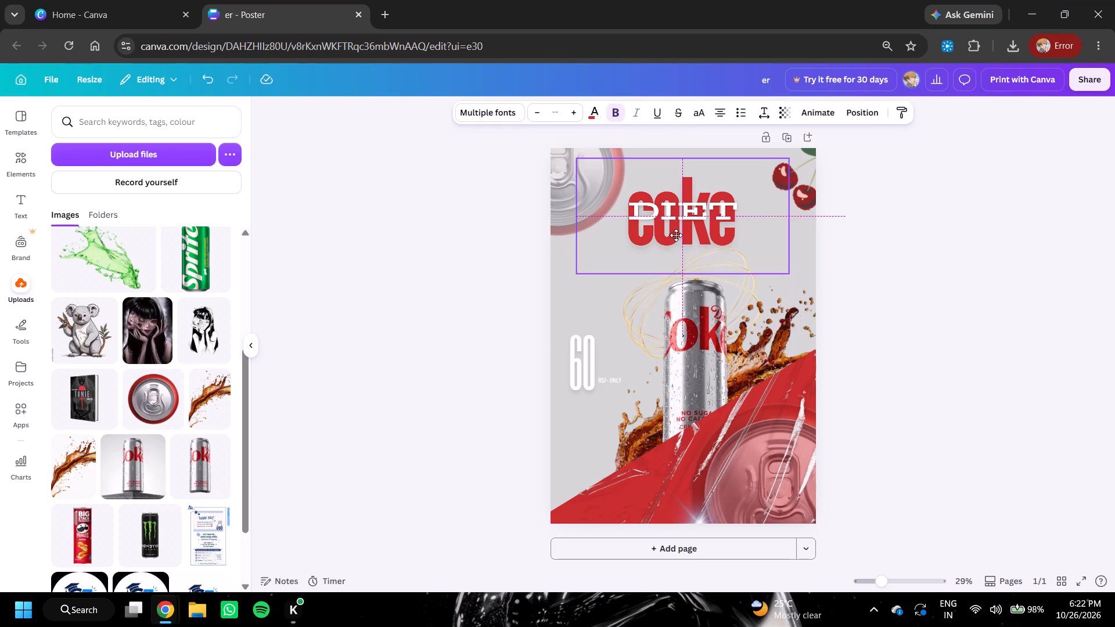
{"action": "left_click", "coordinate": [678, 233]}
{"action": "left_click", "coordinate": [678, 233]}
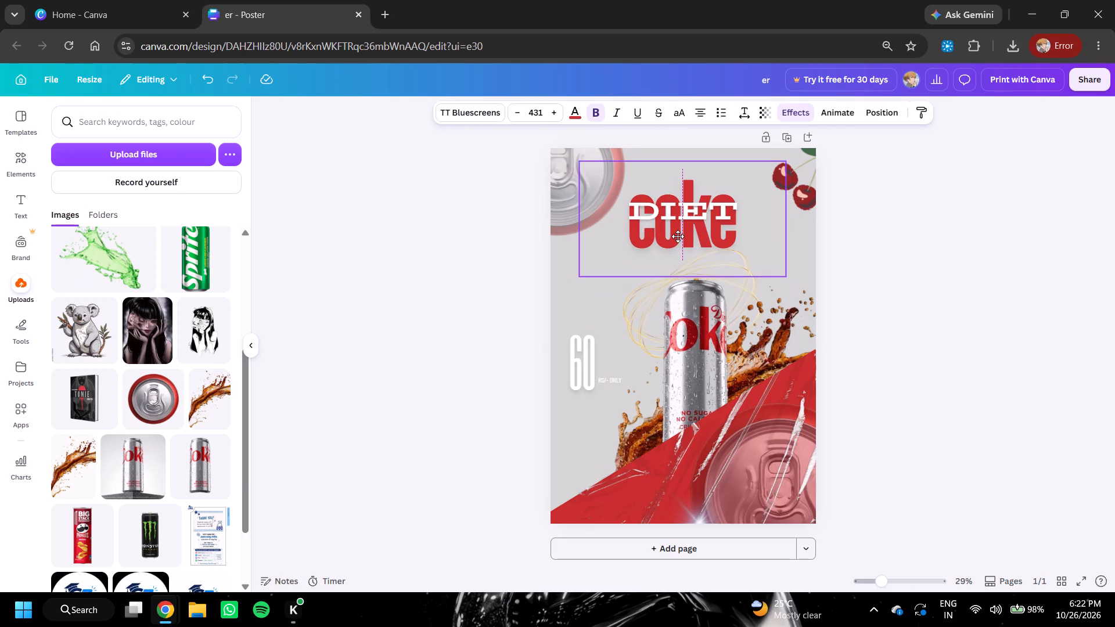
{"action": "double_click", "coordinate": [678, 238]}
{"action": "left_click", "coordinate": [876, 243]}
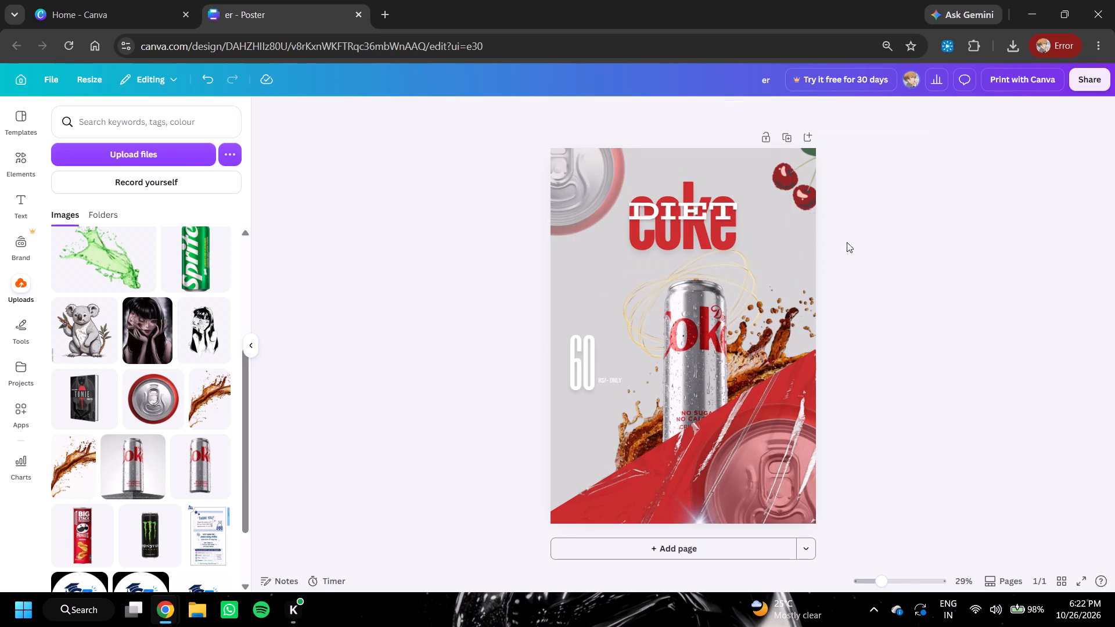
{"action": "double_click", "coordinate": [711, 232]}
{"action": "double_click", "coordinate": [953, 214]}
Lock the DIET coke title group in its new position.
{"action": "left_click", "coordinate": [721, 244]}
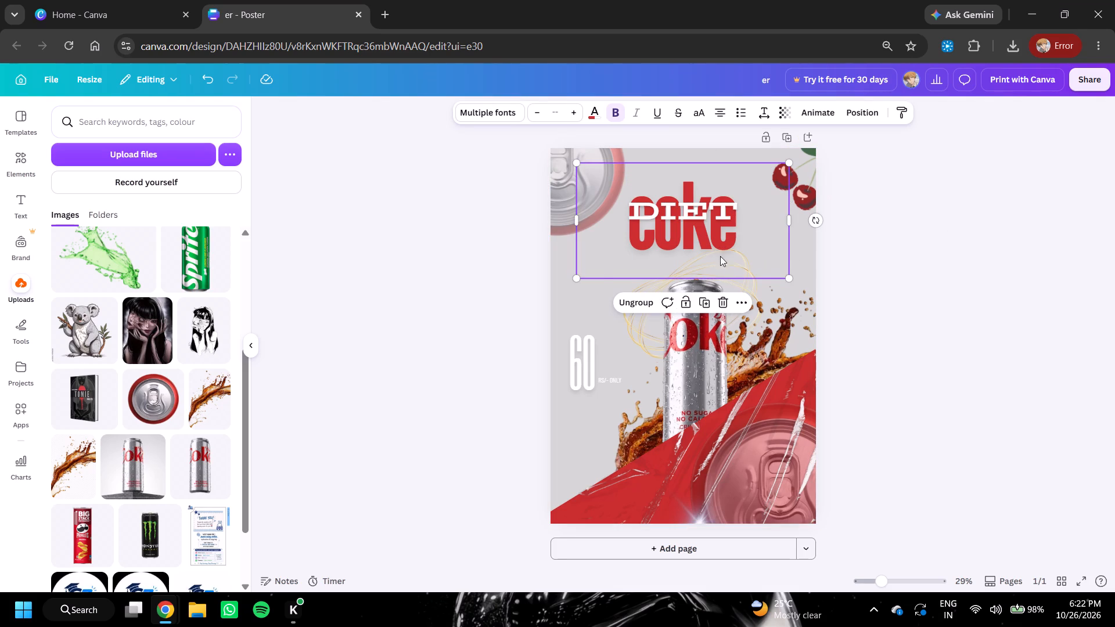
{"action": "left_click", "coordinate": [683, 306]}
{"action": "left_click", "coordinate": [918, 275]}
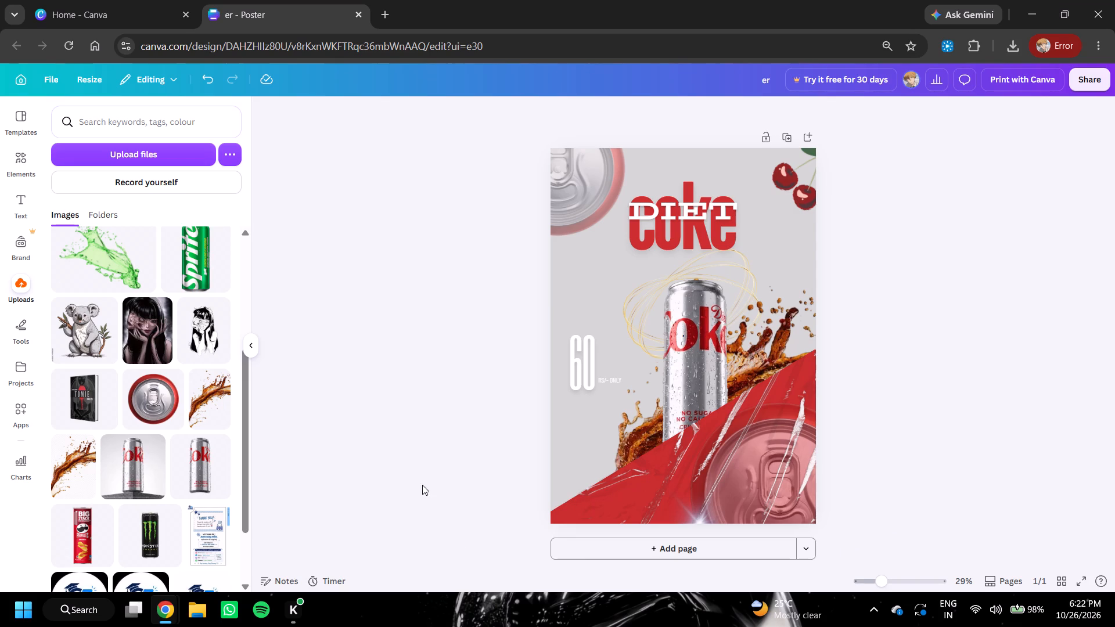
Add the uploaded dark illustration of the long-haired woman with the distorted face and enlarge it to cover most of the poster.
{"action": "scroll", "coordinate": [88, 347], "scroll_direction": "down", "scroll_amount": 2}
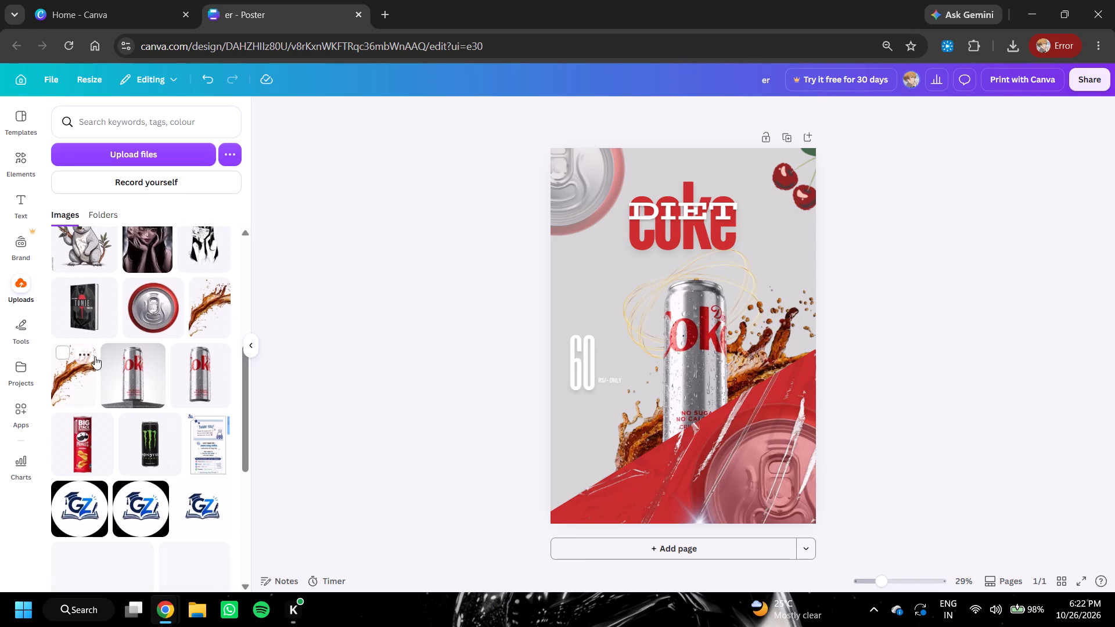
{"action": "scroll", "coordinate": [95, 372], "scroll_direction": "up", "scroll_amount": 3}
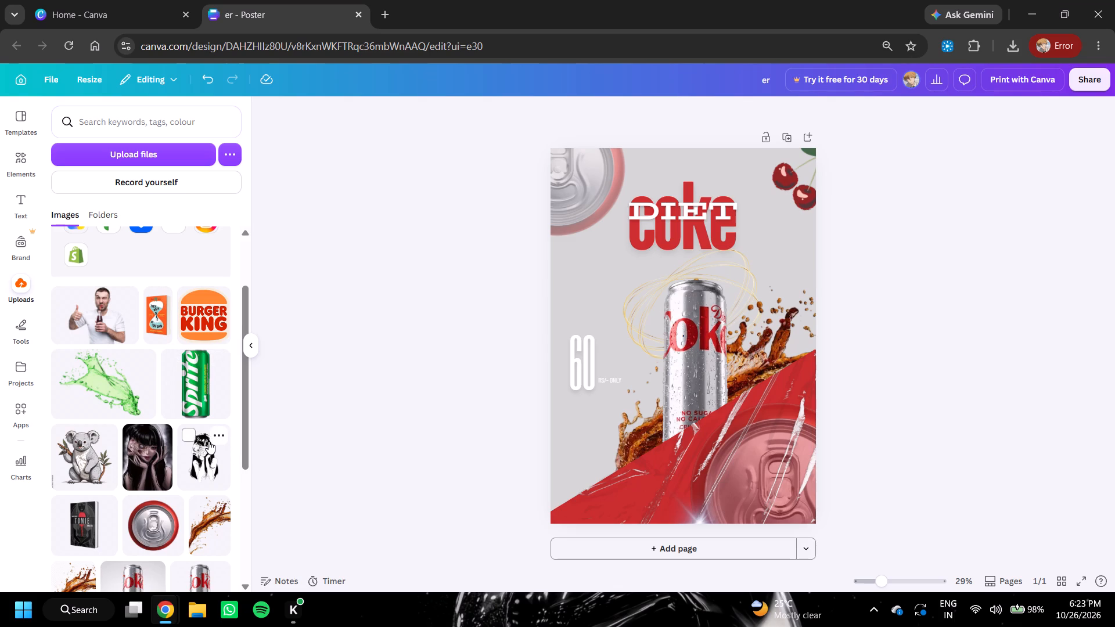
{"action": "left_click", "coordinate": [145, 469]}
{"action": "left_click_drag", "start_coordinate": [757, 439], "coordinate": [769, 442]}
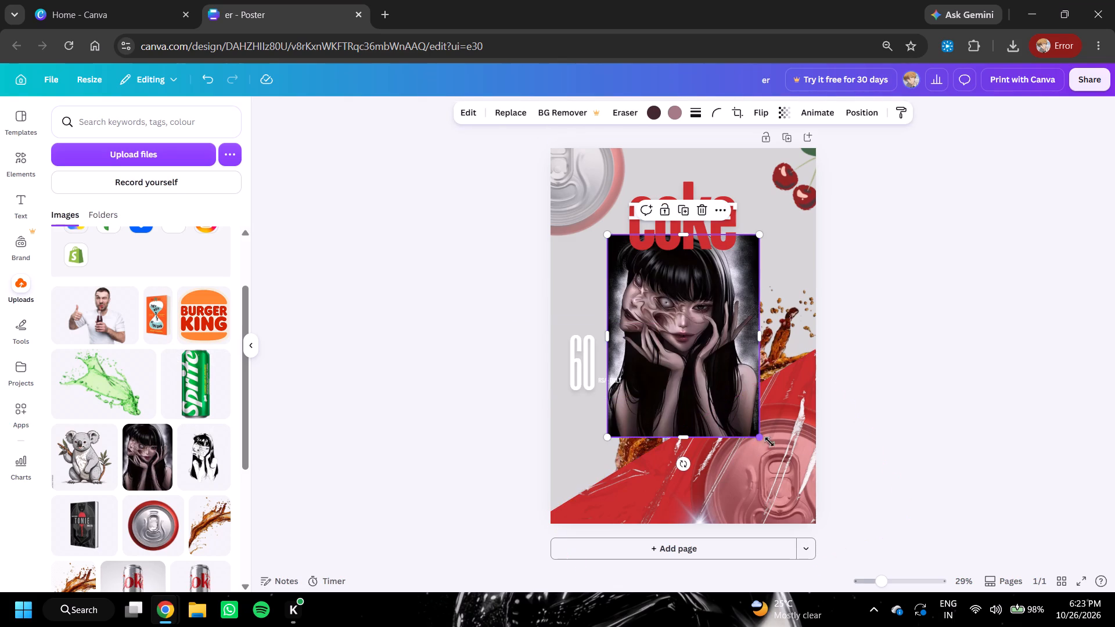
{"action": "left_click_drag", "start_coordinate": [769, 442], "coordinate": [894, 498]}
{"action": "left_click_drag", "start_coordinate": [749, 439], "coordinate": [697, 369]}
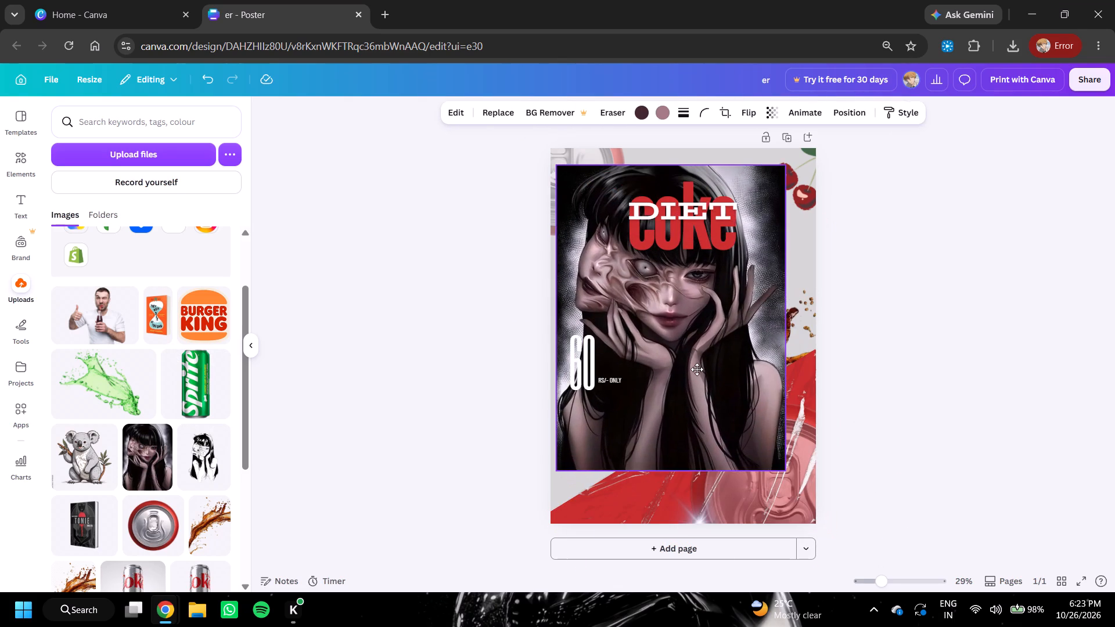
{"action": "left_click_drag", "start_coordinate": [697, 369], "coordinate": [701, 370]}
{"action": "left_click_drag", "start_coordinate": [788, 469], "coordinate": [807, 483]}
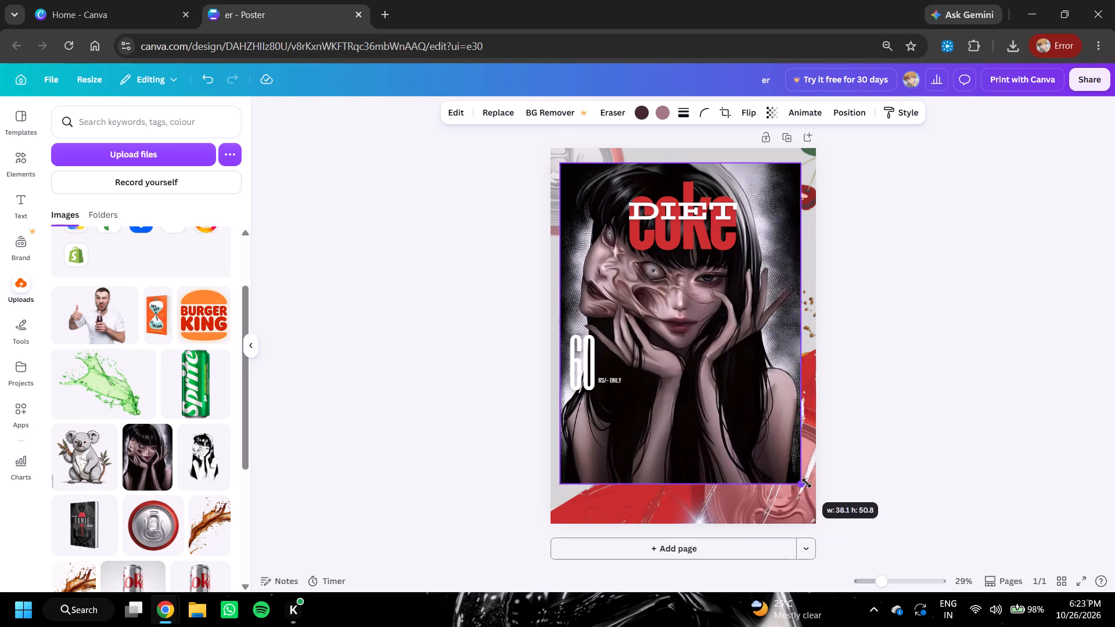
{"action": "left_click_drag", "start_coordinate": [807, 483], "coordinate": [825, 499]}
Send the woman illustration to the back, behind the can, splash and other poster elements.
{"action": "left_click", "coordinate": [729, 528]}
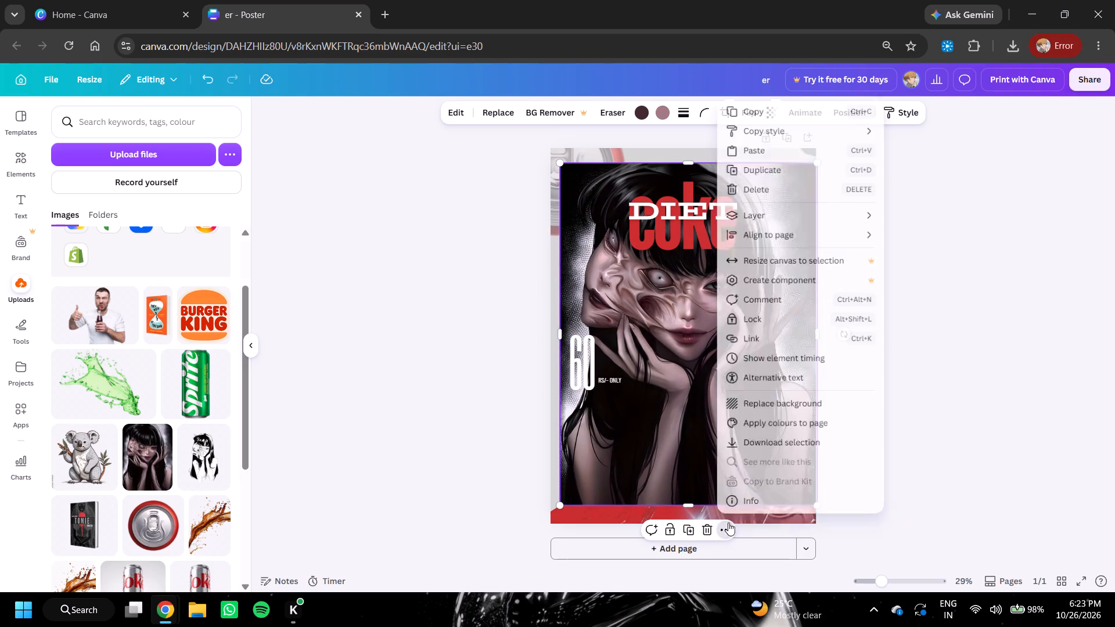
{"action": "left_click", "coordinate": [758, 209]}
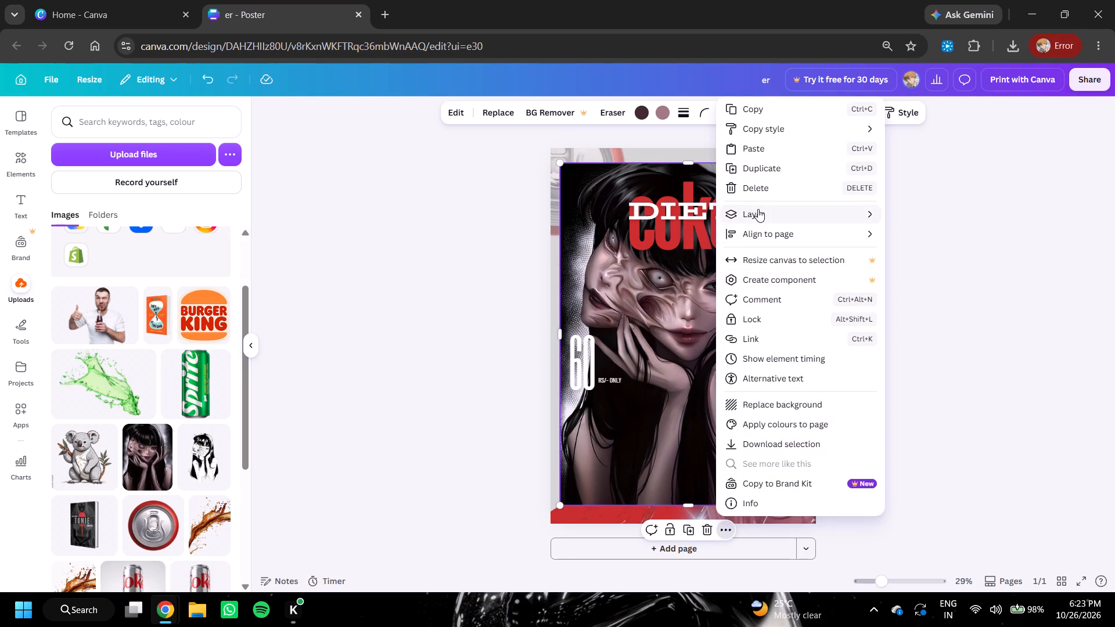
{"action": "left_click", "coordinate": [908, 268]}
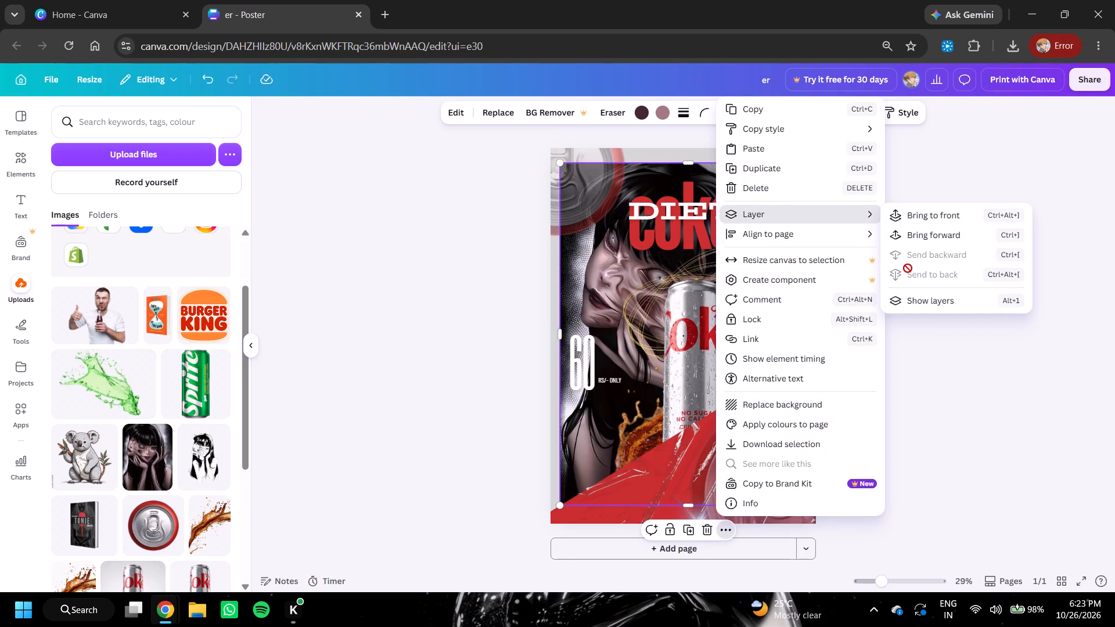
{"action": "left_click", "coordinate": [473, 310]}
Fade the woman illustration into the background by setting its transparency to 9.
{"action": "double_click", "coordinate": [793, 238]}
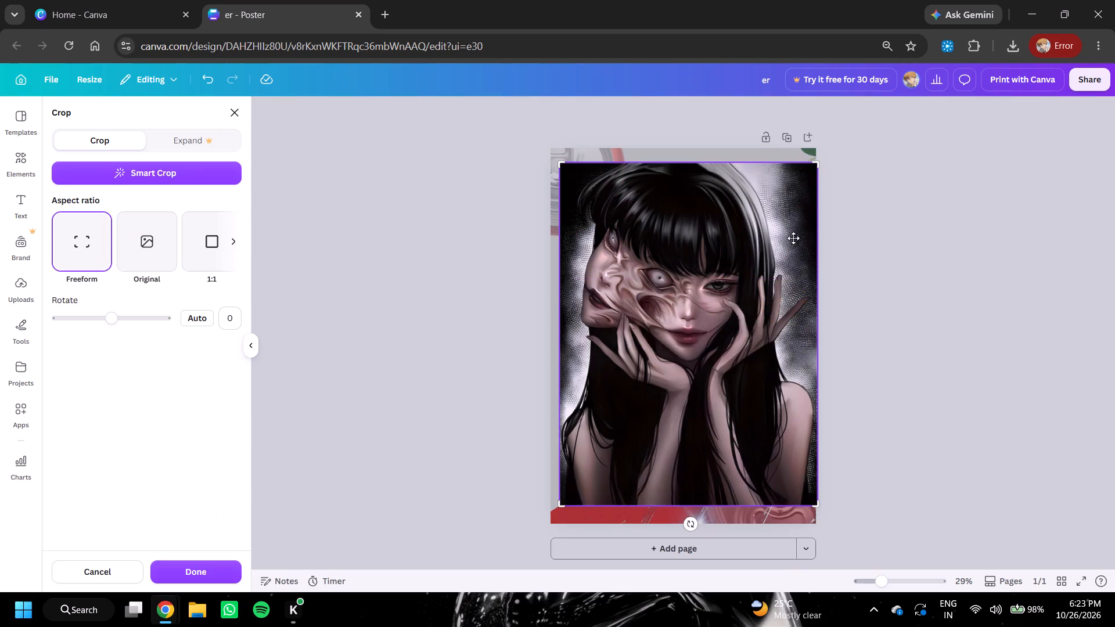
{"action": "left_click", "coordinate": [925, 218]}
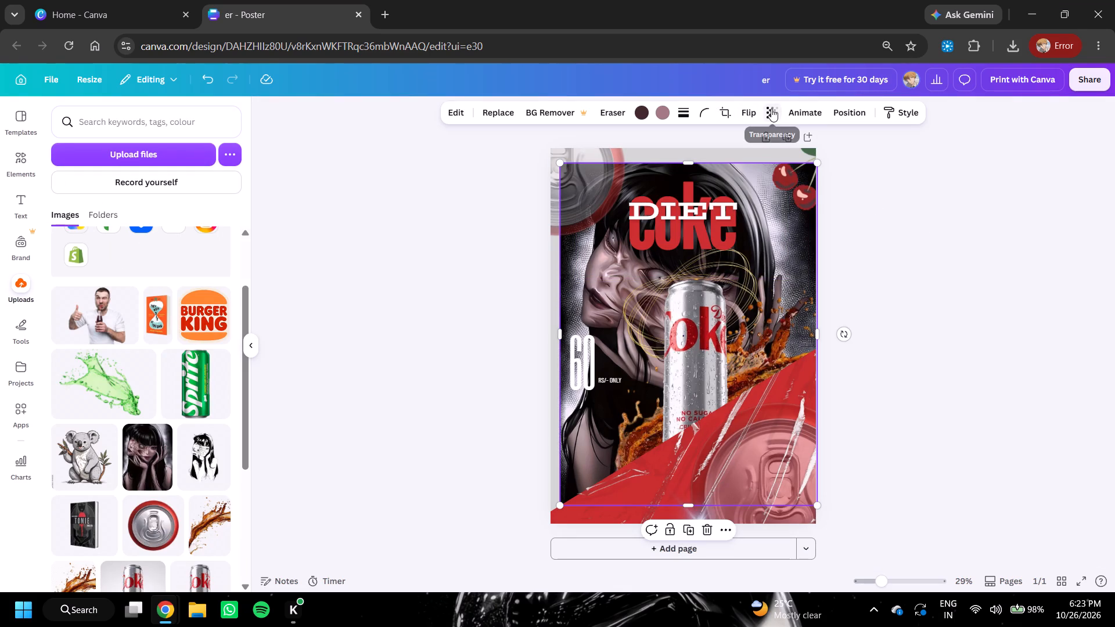
{"action": "left_click", "coordinate": [771, 109]}
{"action": "left_click_drag", "start_coordinate": [750, 160], "coordinate": [742, 158]}
{"action": "left_click_drag", "start_coordinate": [742, 158], "coordinate": [733, 159]}
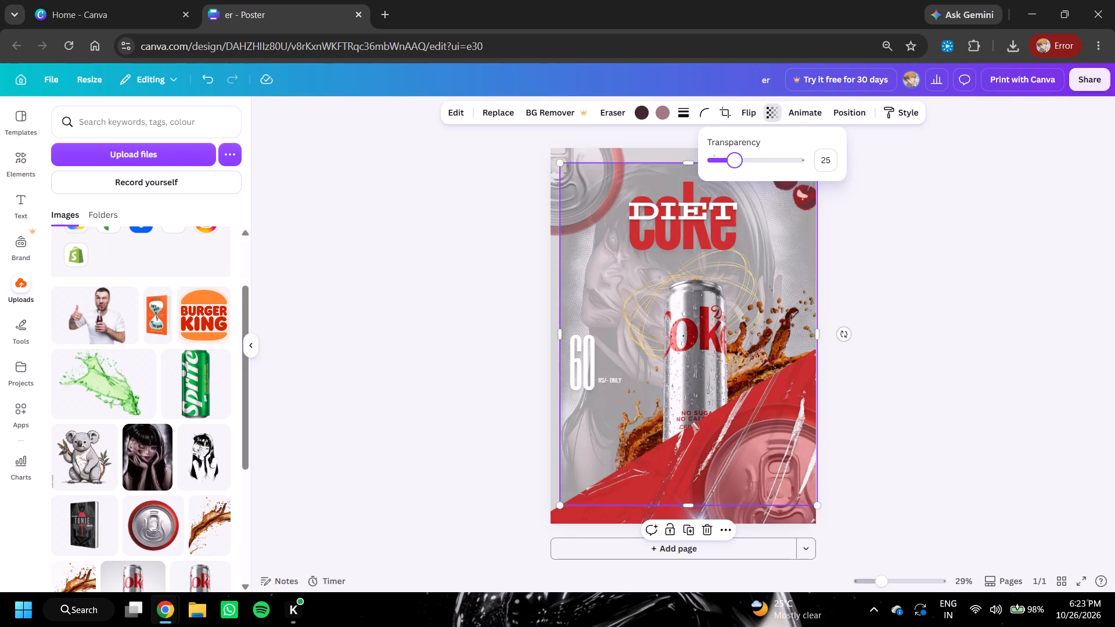
{"action": "left_click_drag", "start_coordinate": [733, 159], "coordinate": [718, 166]}
{"action": "double_click", "coordinate": [718, 166]}
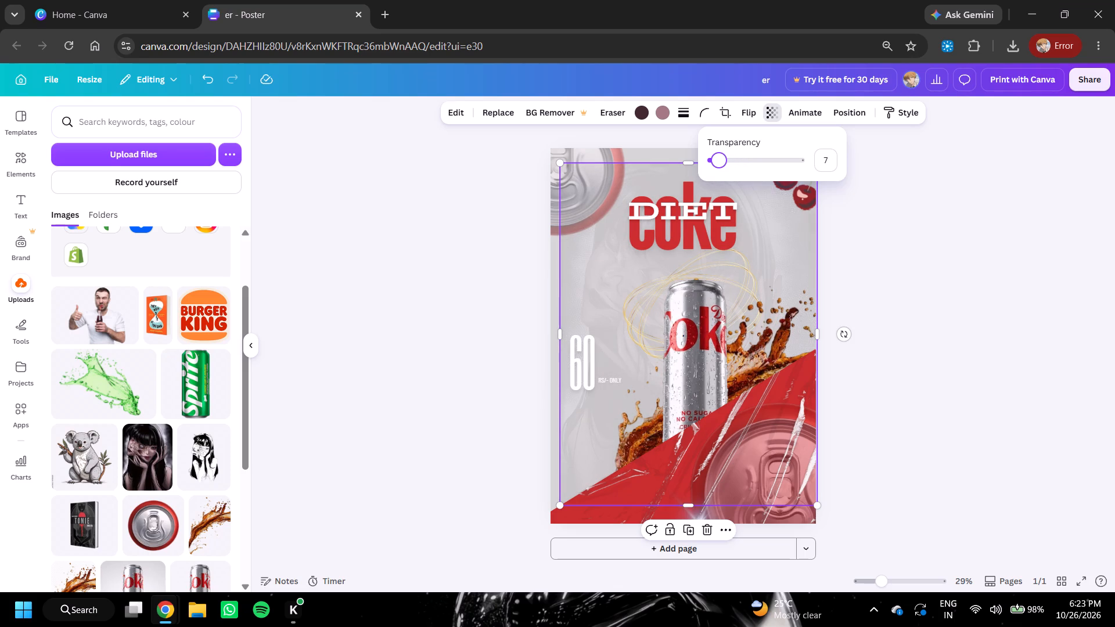
{"action": "left_click", "coordinate": [739, 165]}
{"action": "left_click_drag", "start_coordinate": [739, 165], "coordinate": [729, 165]}
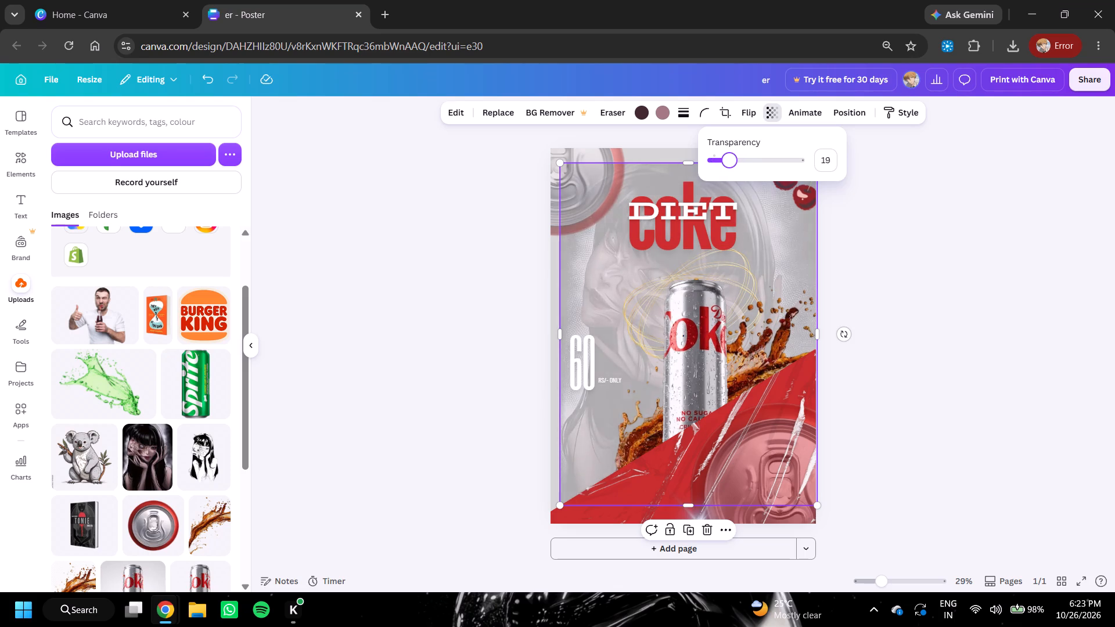
{"action": "left_click_drag", "start_coordinate": [729, 165], "coordinate": [720, 168]}
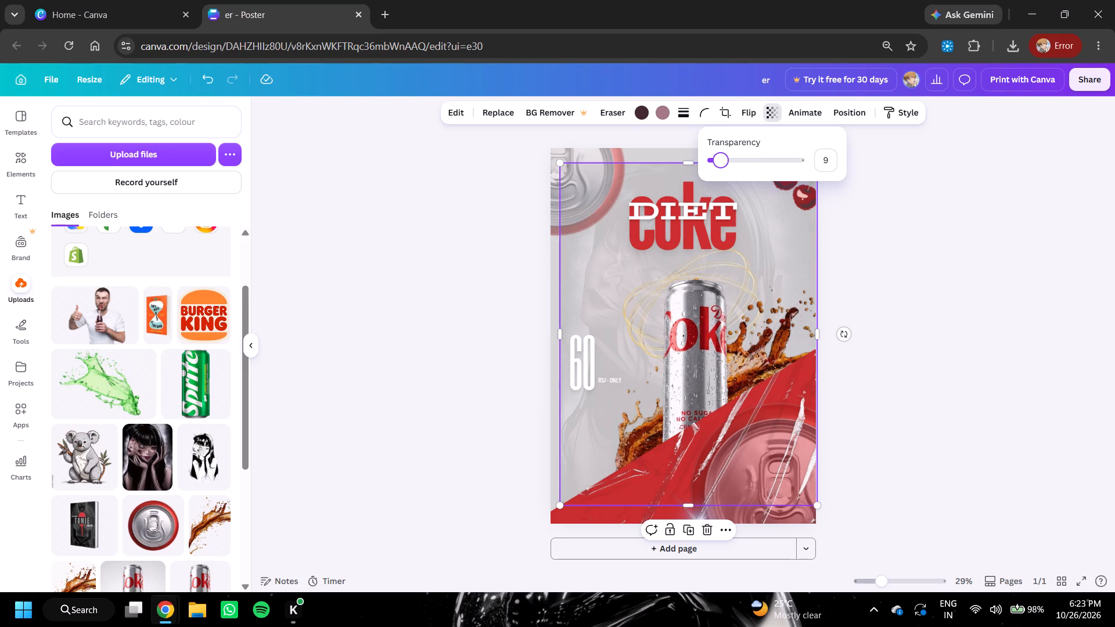
Enlarge the faded woman illustration so that its upper-left corner reaches the upper-left corner of the poster.
{"action": "left_click", "coordinate": [920, 205]}
{"action": "left_click", "coordinate": [920, 205]}
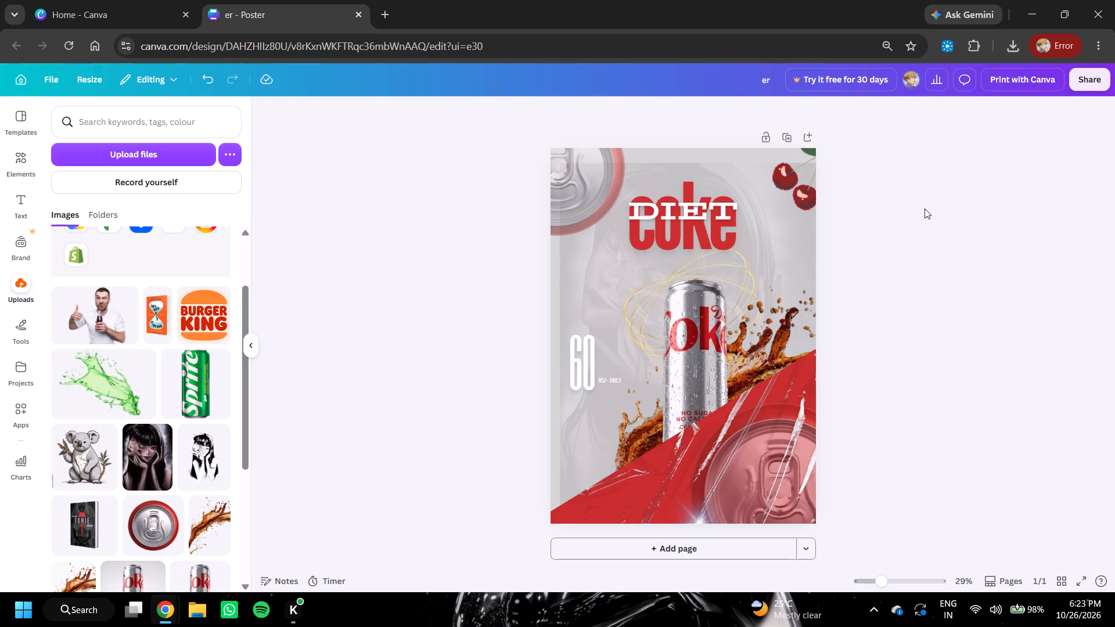
{"action": "left_click", "coordinate": [686, 175]}
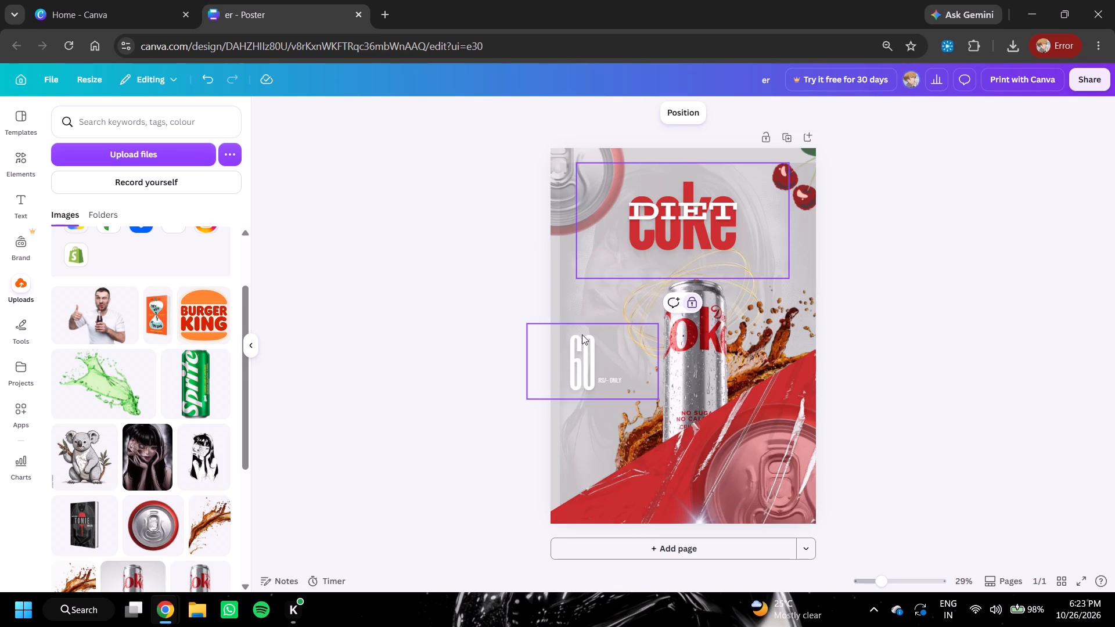
{"action": "left_click", "coordinate": [574, 309]}
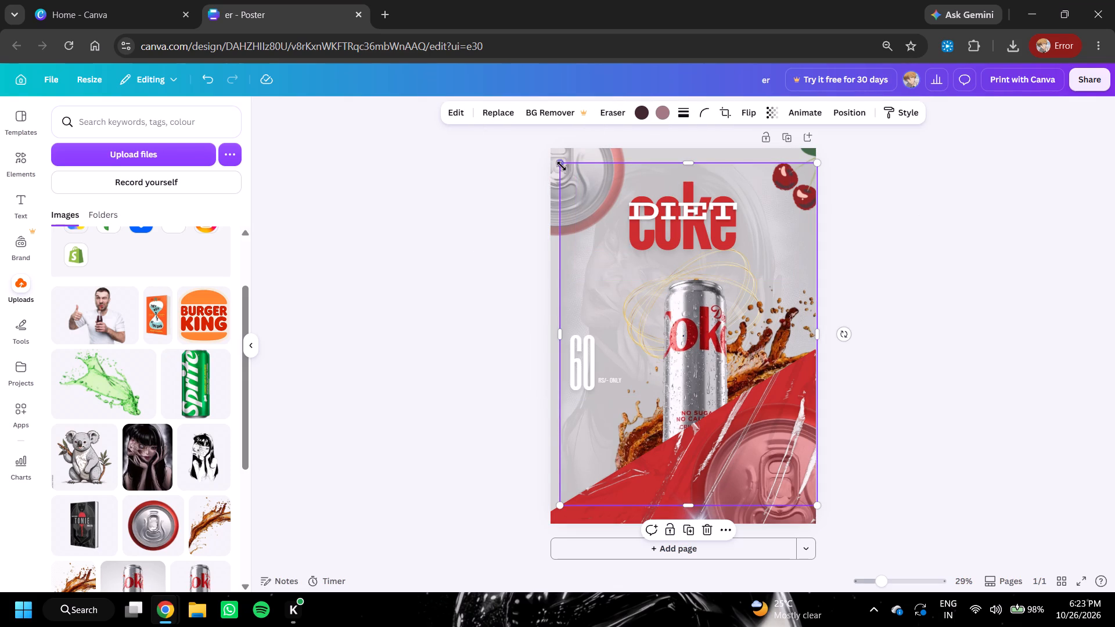
{"action": "left_click_drag", "start_coordinate": [562, 166], "coordinate": [551, 154]}
{"action": "left_click", "coordinate": [440, 242]}
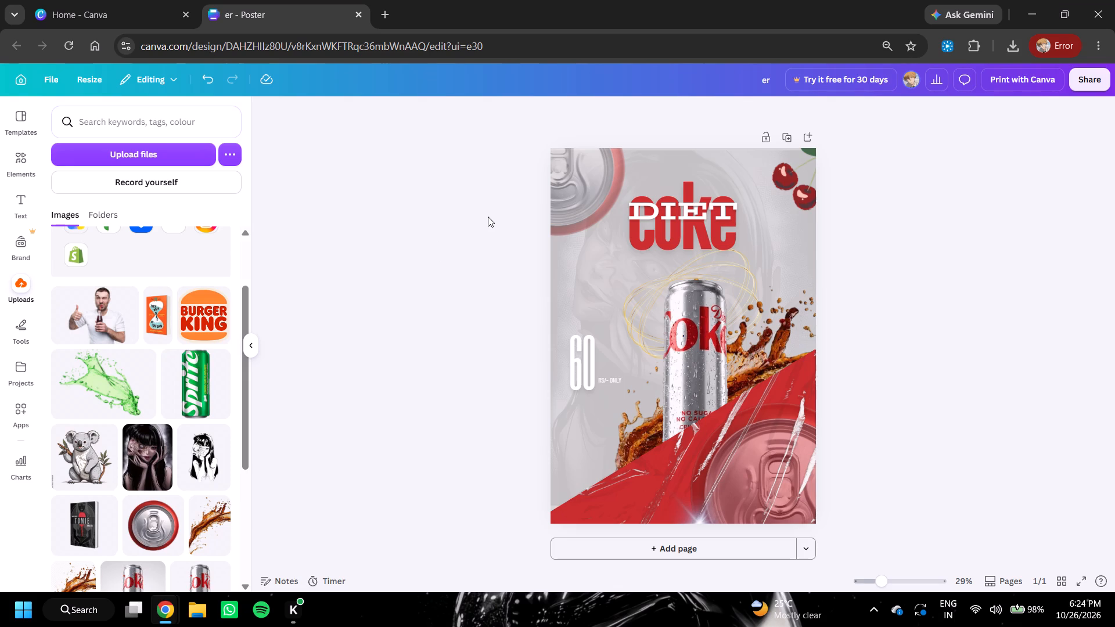
Add a straight horizontal black line with a length of about 16.5 directly beneath the DIET coke title, matching the title's width.
{"action": "scroll", "coordinate": [148, 414], "scroll_direction": "down", "scroll_amount": 3}
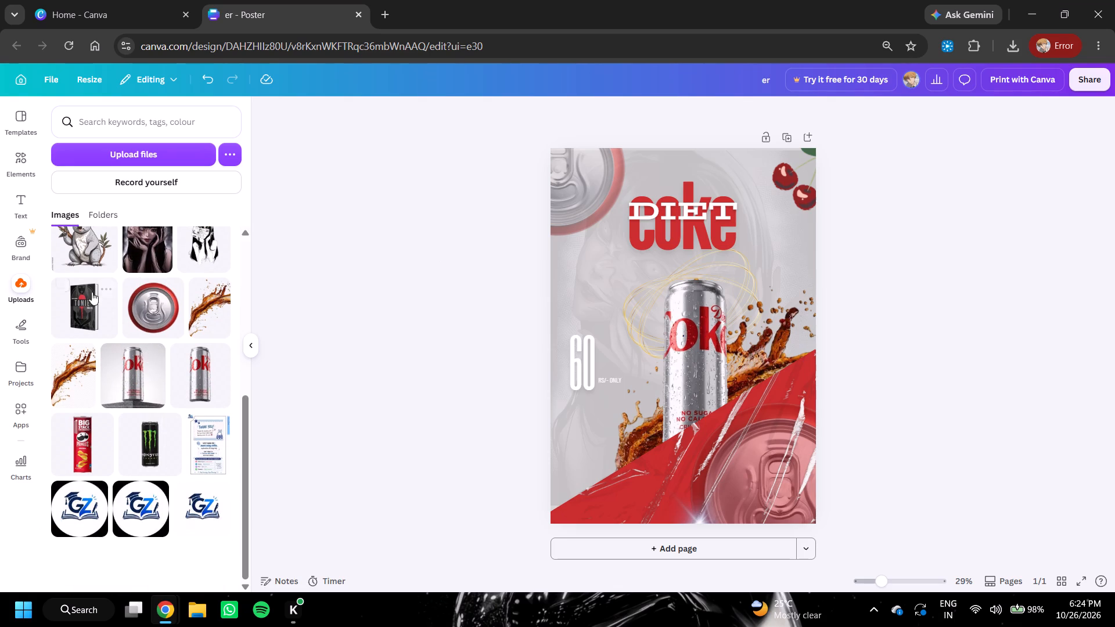
{"action": "left_click", "coordinate": [21, 362]}
{"action": "left_click", "coordinate": [12, 347]}
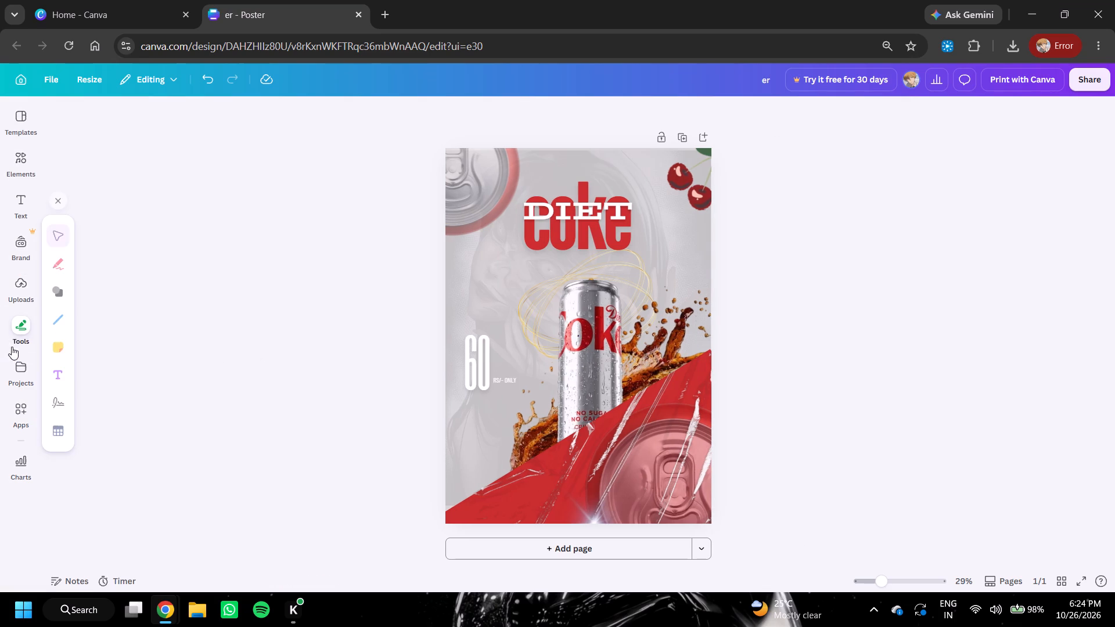
{"action": "left_click", "coordinate": [54, 324]}
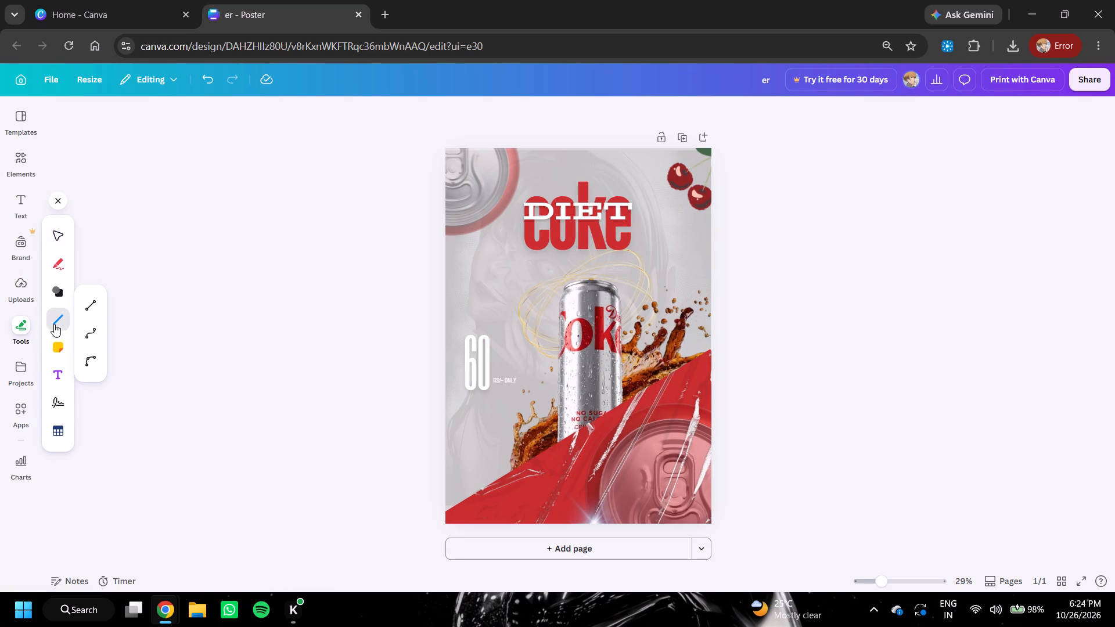
{"action": "left_click", "coordinate": [89, 308]}
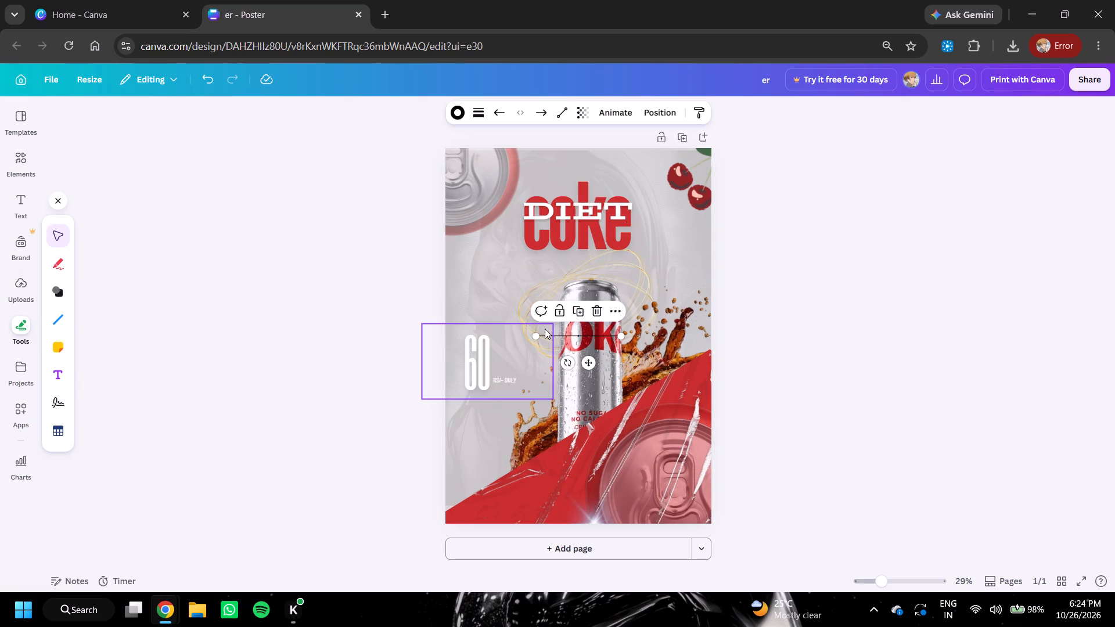
{"action": "left_click_drag", "start_coordinate": [533, 335], "coordinate": [523, 254]}
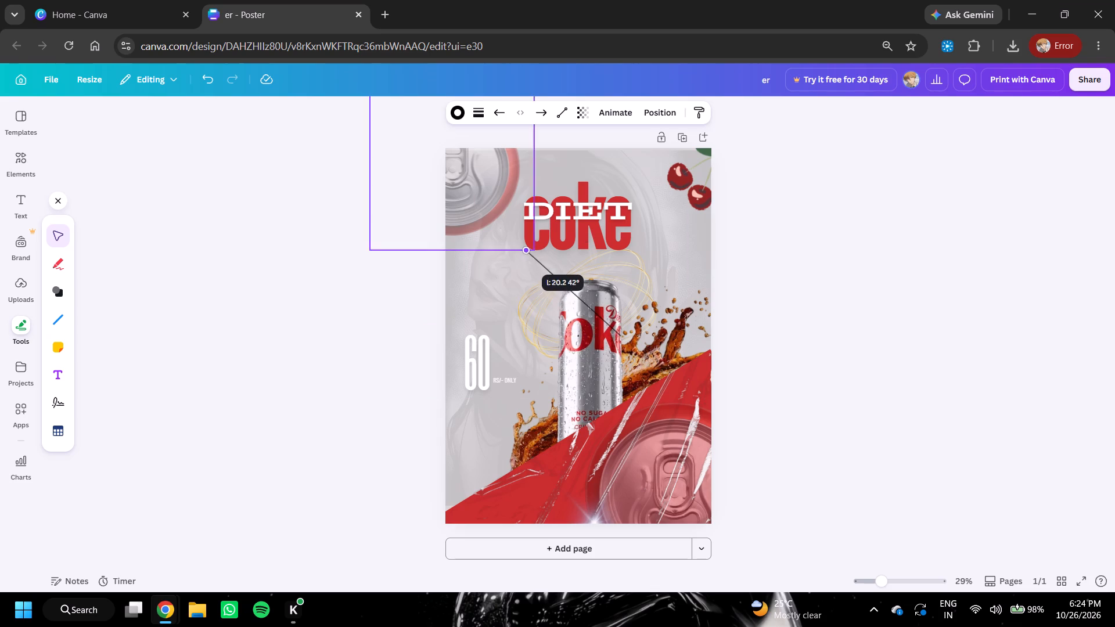
{"action": "left_click_drag", "start_coordinate": [523, 254], "coordinate": [522, 257]}
{"action": "left_click_drag", "start_coordinate": [618, 334], "coordinate": [624, 256]}
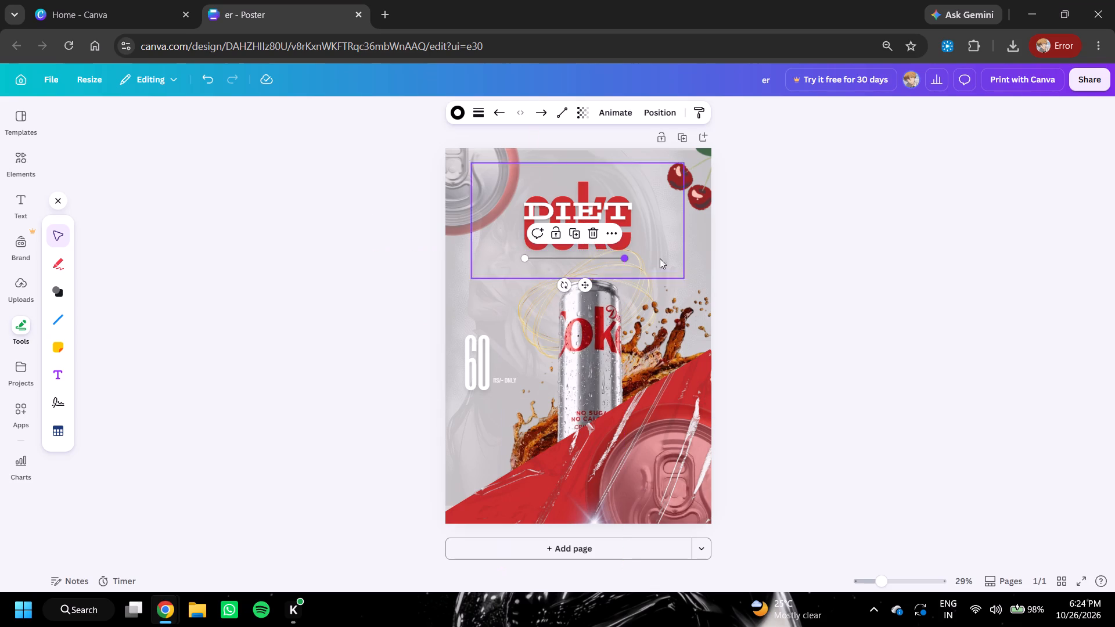
{"action": "left_click", "coordinate": [805, 257]}
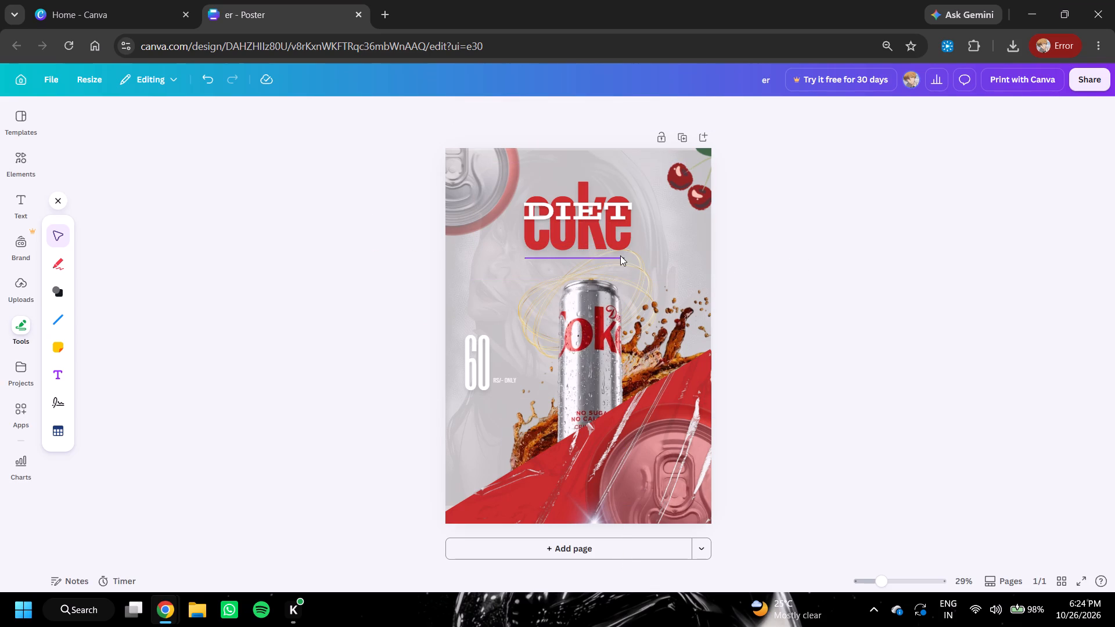
{"action": "left_click", "coordinate": [620, 255]}
{"action": "left_click", "coordinate": [625, 258]}
{"action": "left_click", "coordinate": [630, 258]}
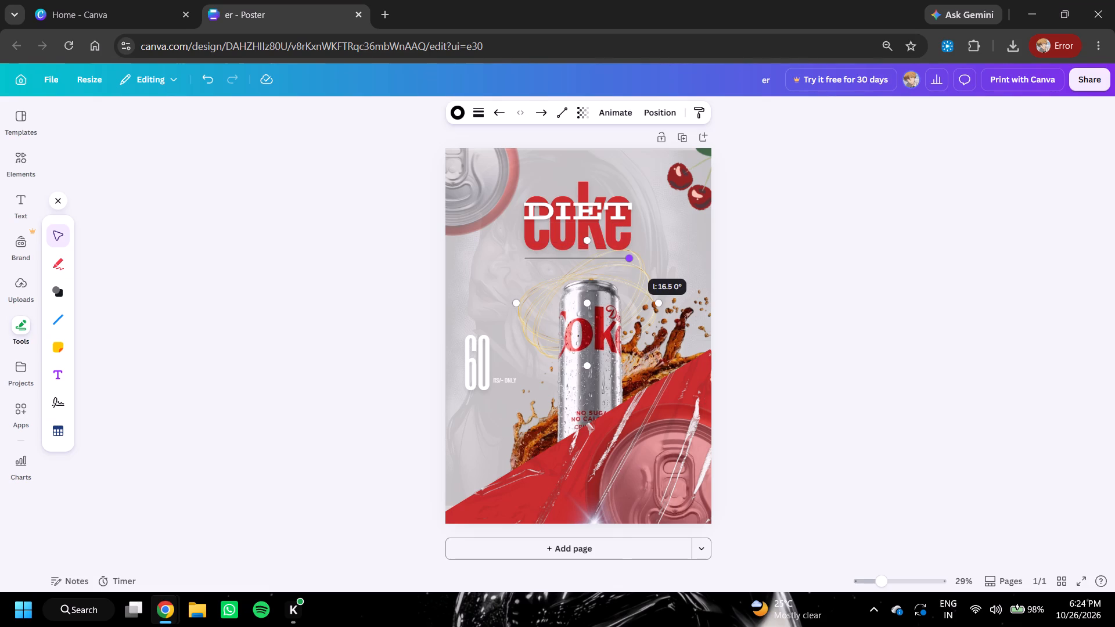
{"action": "left_click", "coordinate": [774, 253]}
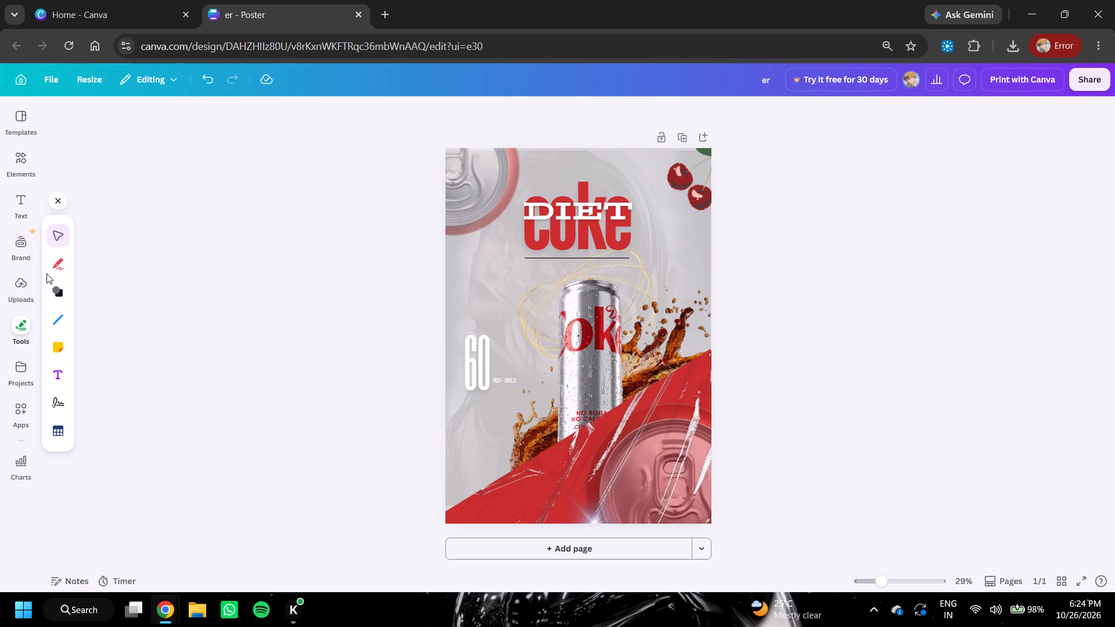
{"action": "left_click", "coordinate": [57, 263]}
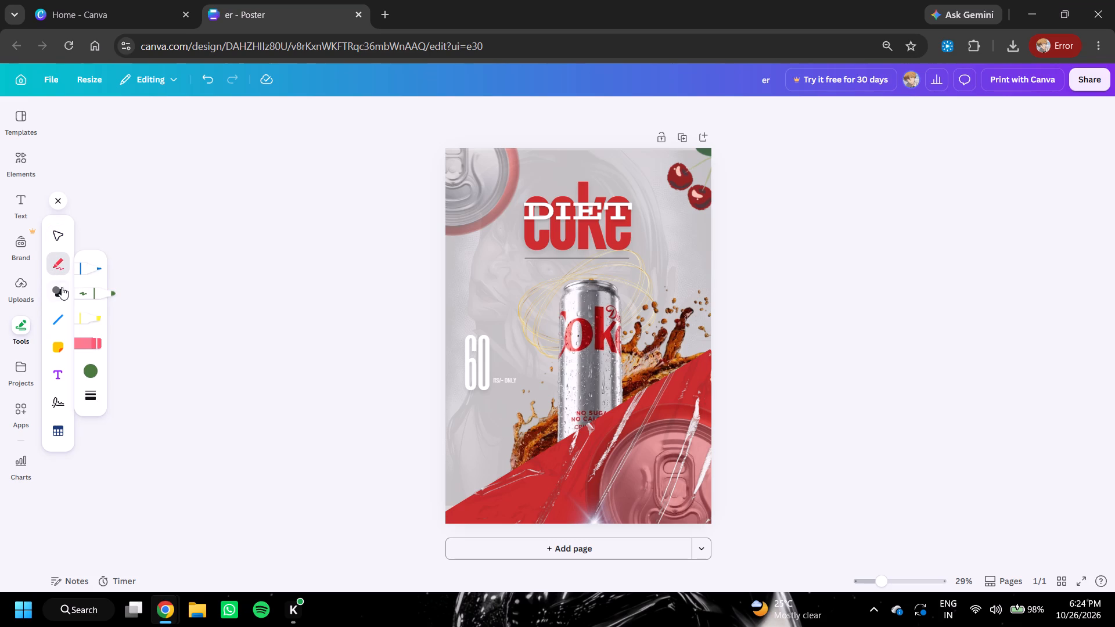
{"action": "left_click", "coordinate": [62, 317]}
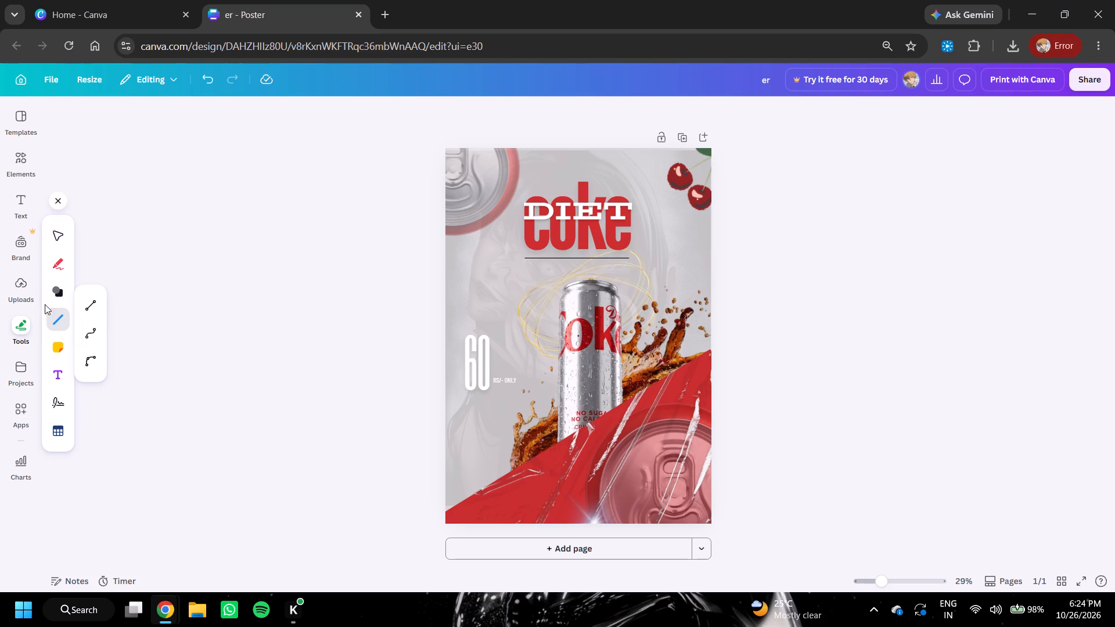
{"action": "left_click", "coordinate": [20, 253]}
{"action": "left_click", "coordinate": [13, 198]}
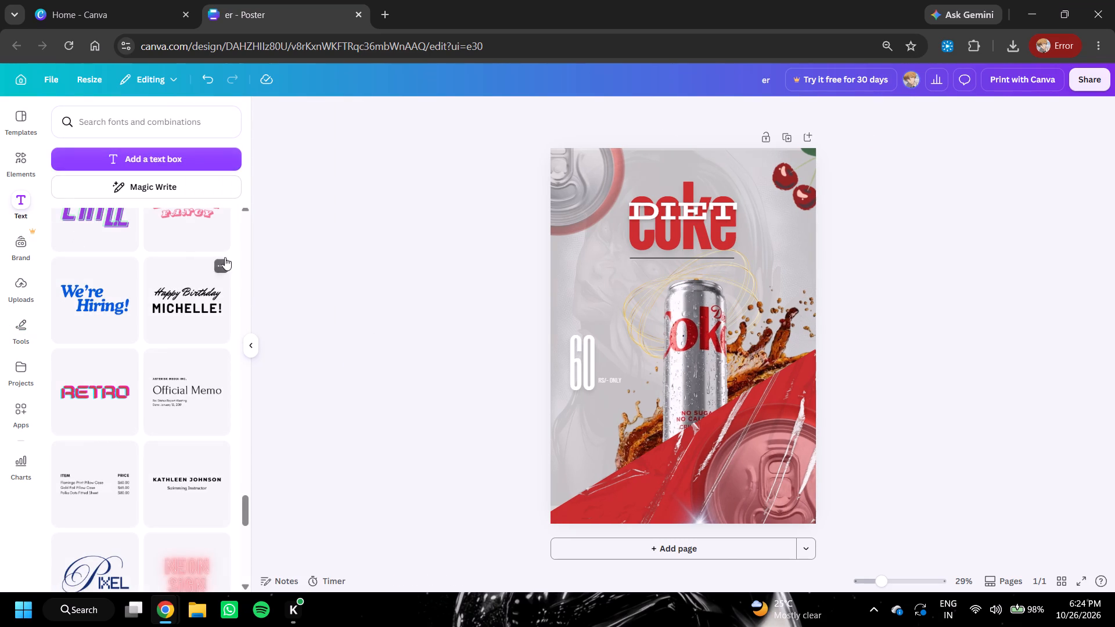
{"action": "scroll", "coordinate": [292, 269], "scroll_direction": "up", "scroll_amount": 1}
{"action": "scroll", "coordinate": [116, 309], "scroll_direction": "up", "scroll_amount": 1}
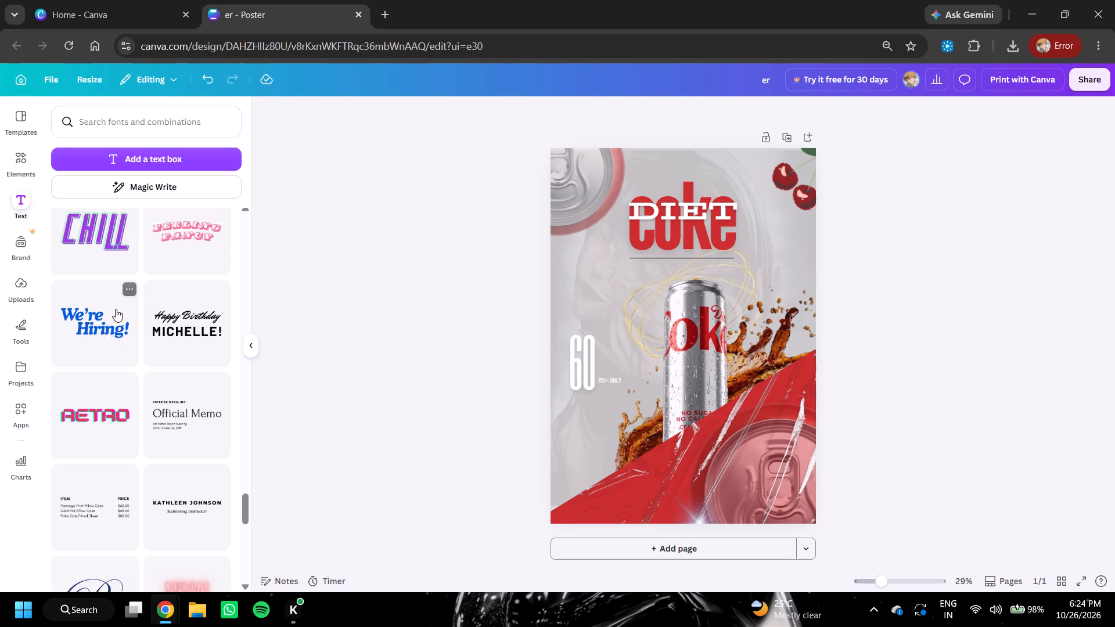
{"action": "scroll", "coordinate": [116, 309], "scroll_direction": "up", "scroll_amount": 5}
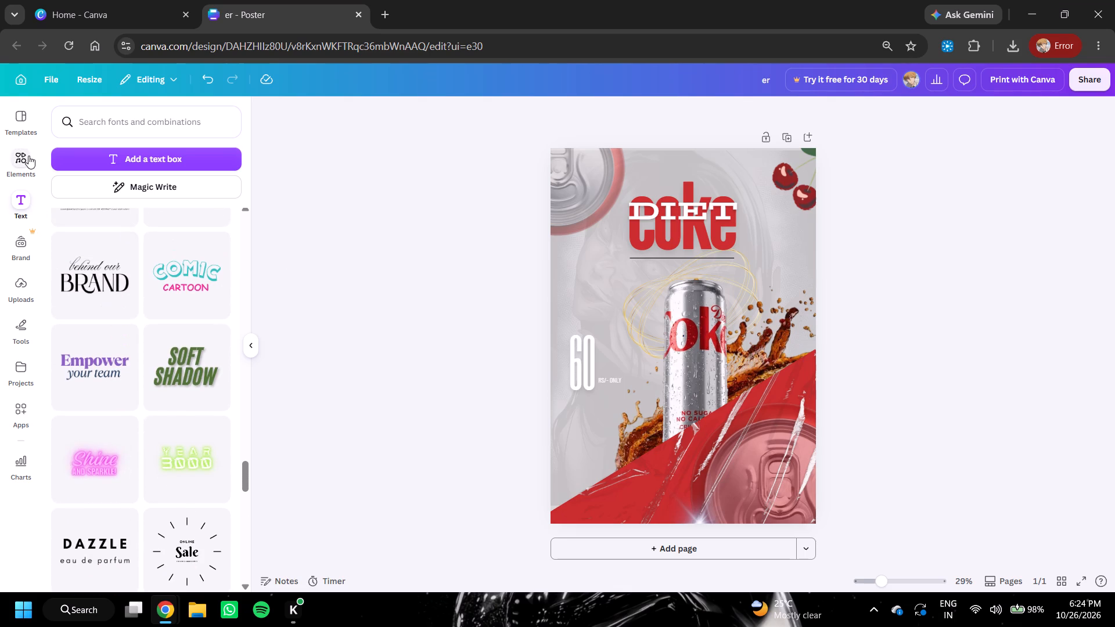
Search the element graphics for "frame" and add the dark red scalloped-edge stamp frame to the poster.
{"action": "left_click", "coordinate": [28, 156]}
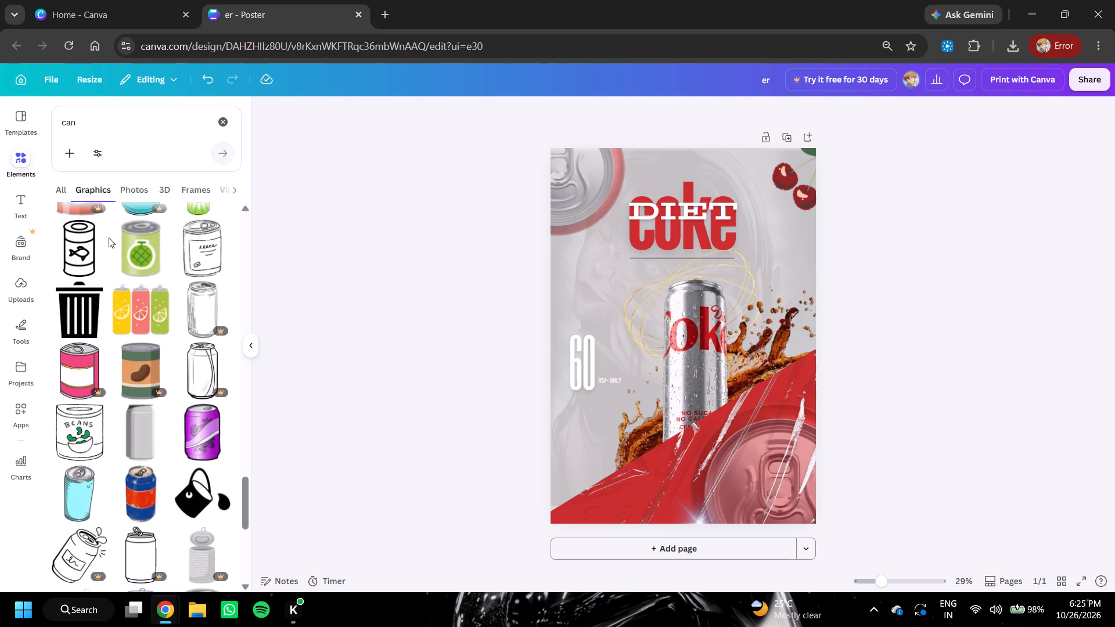
{"action": "left_click", "coordinate": [110, 118]}
{"action": "left_click_drag", "start_coordinate": [110, 118], "coordinate": [44, 127]}
{"action": "key", "text": "BackSpace"}
{"action": "type", "text": "frame"}
{"action": "key", "text": "Return"}
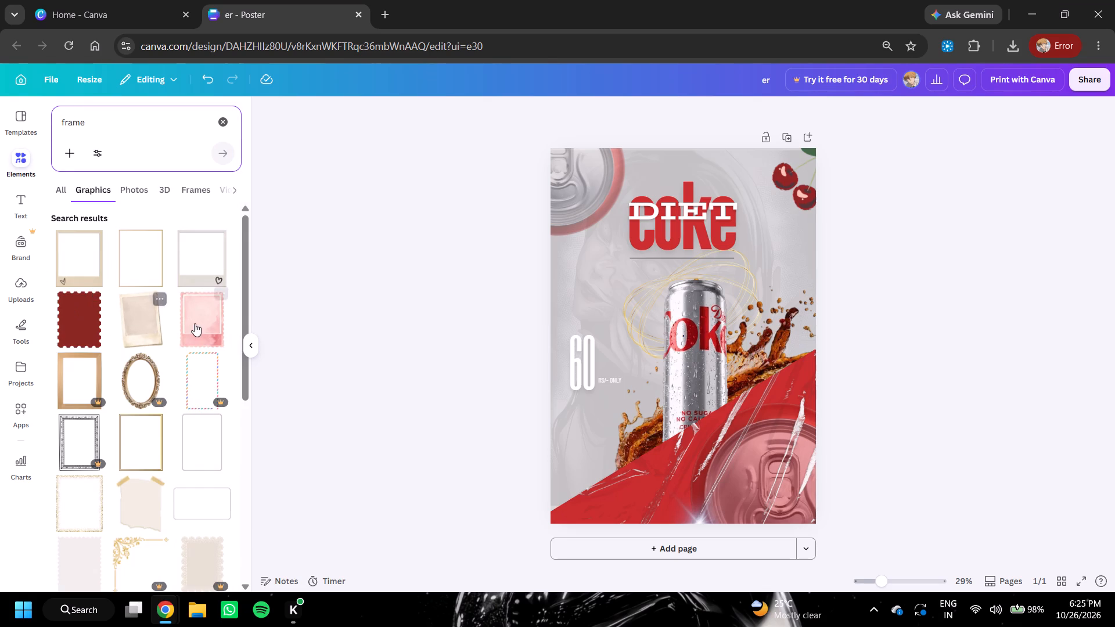
{"action": "scroll", "coordinate": [193, 318], "scroll_direction": "down", "scroll_amount": 3}
{"action": "scroll", "coordinate": [185, 303], "scroll_direction": "up", "scroll_amount": 2}
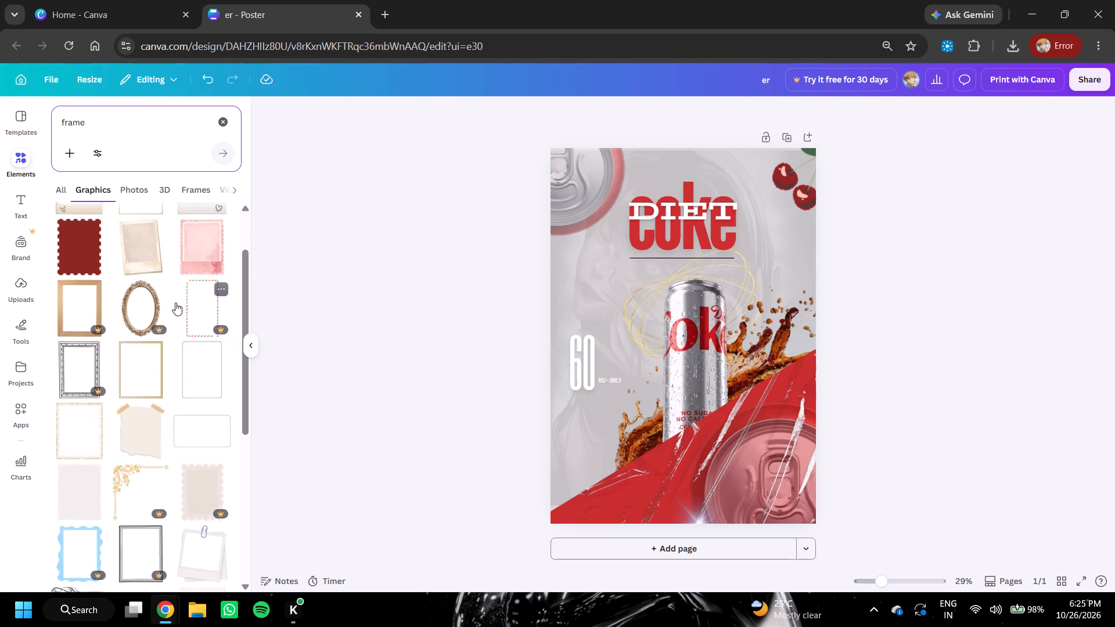
{"action": "left_click", "coordinate": [73, 244]}
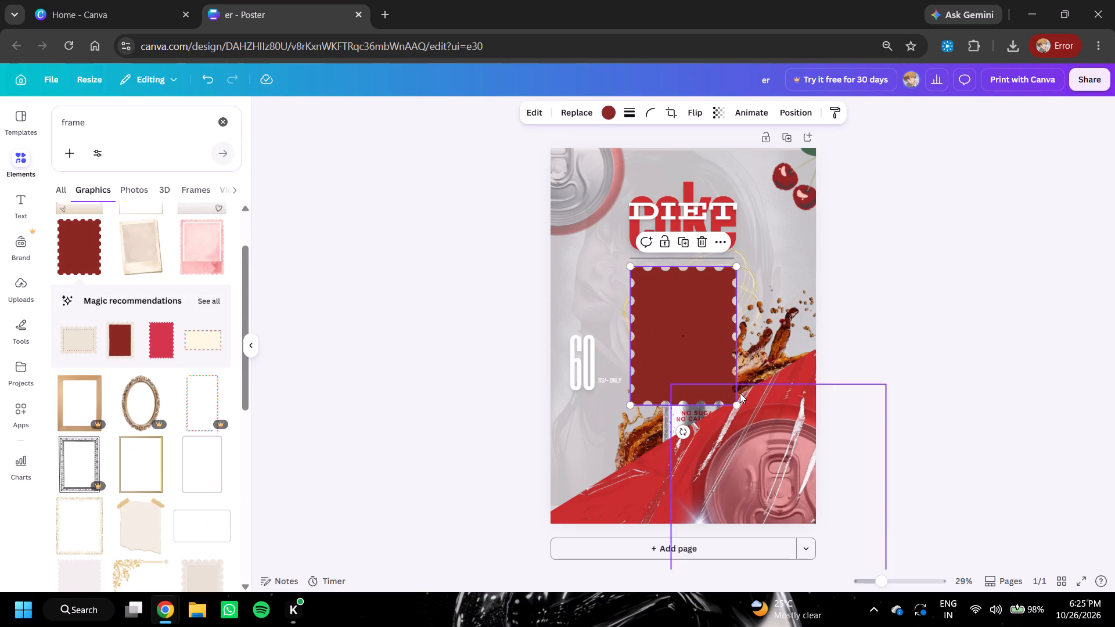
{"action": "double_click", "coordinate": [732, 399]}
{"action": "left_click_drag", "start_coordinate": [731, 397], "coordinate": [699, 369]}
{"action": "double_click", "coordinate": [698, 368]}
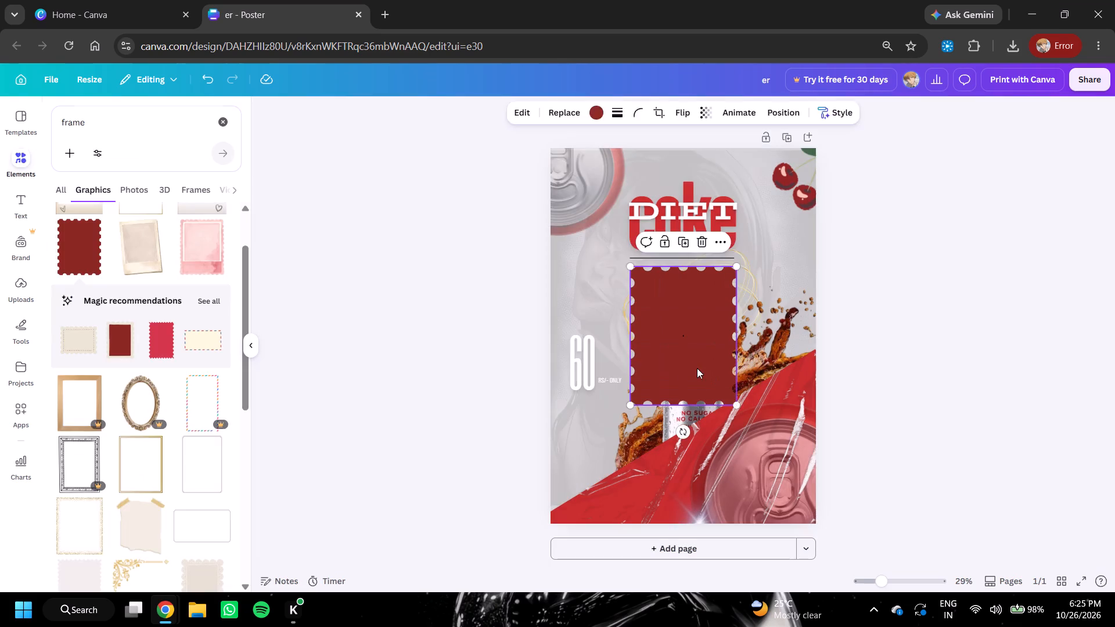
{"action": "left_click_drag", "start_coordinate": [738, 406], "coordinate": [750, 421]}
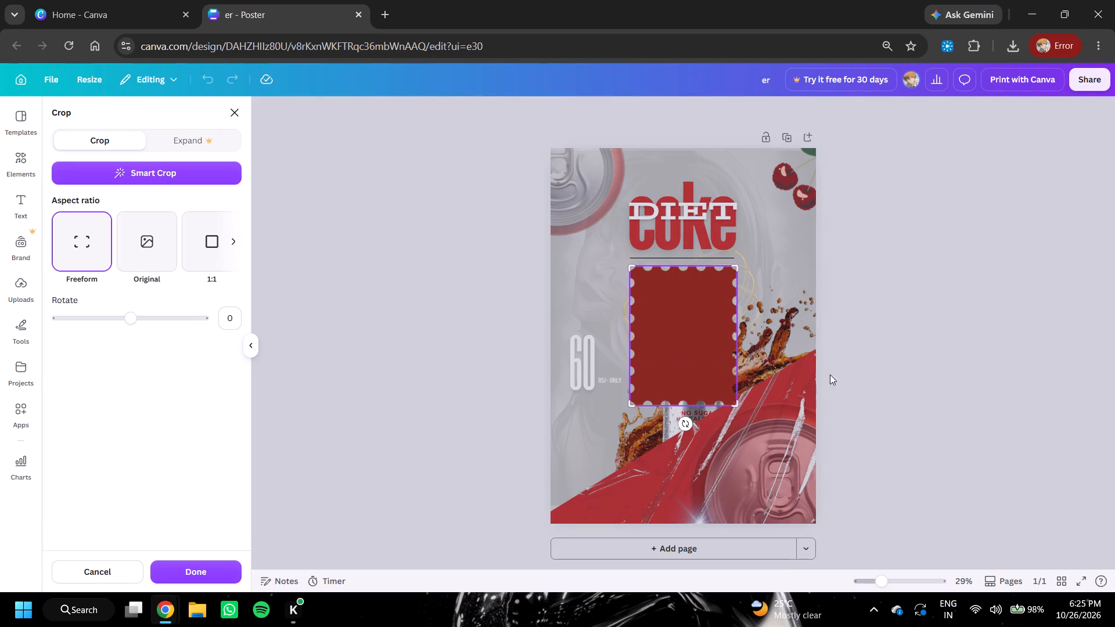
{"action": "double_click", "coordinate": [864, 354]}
Shrink the dark red stamp frame to less than half its size and place it beside the coke title, below the cherries.
{"action": "left_click", "coordinate": [726, 392]}
{"action": "left_click_drag", "start_coordinate": [736, 406], "coordinate": [657, 343]}
{"action": "left_click_drag", "start_coordinate": [646, 289], "coordinate": [686, 375]}
{"action": "double_click", "coordinate": [686, 375]}
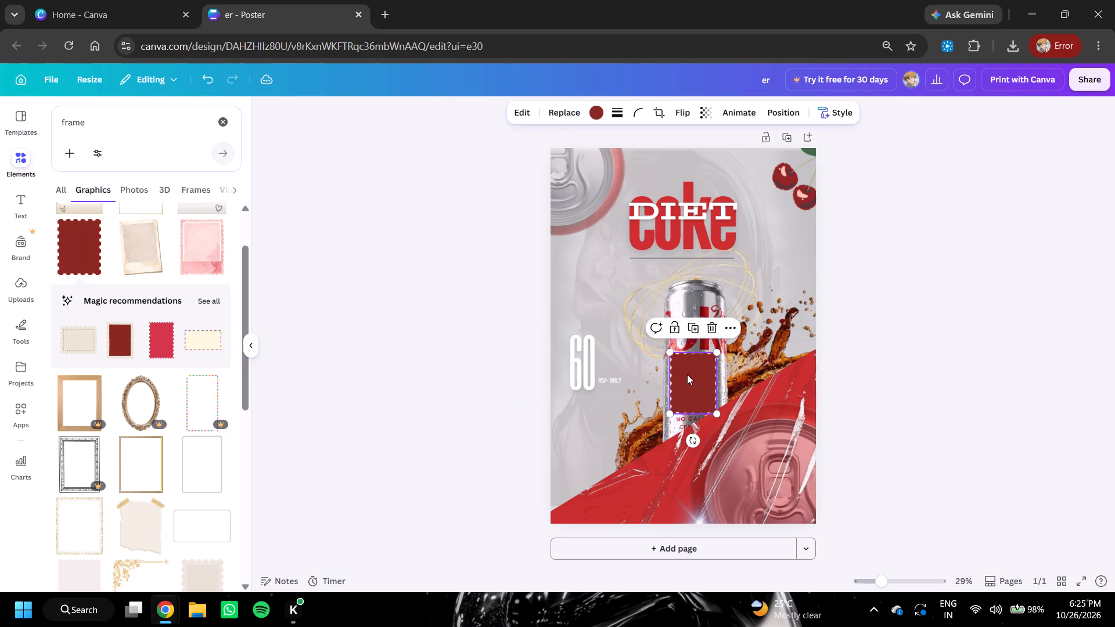
{"action": "left_click", "coordinate": [687, 371]}
{"action": "left_click_drag", "start_coordinate": [689, 365], "coordinate": [735, 278]}
{"action": "left_click_drag", "start_coordinate": [697, 381], "coordinate": [705, 358]}
{"action": "left_click_drag", "start_coordinate": [706, 355], "coordinate": [740, 297]}
{"action": "left_click_drag", "start_coordinate": [751, 289], "coordinate": [765, 278]}
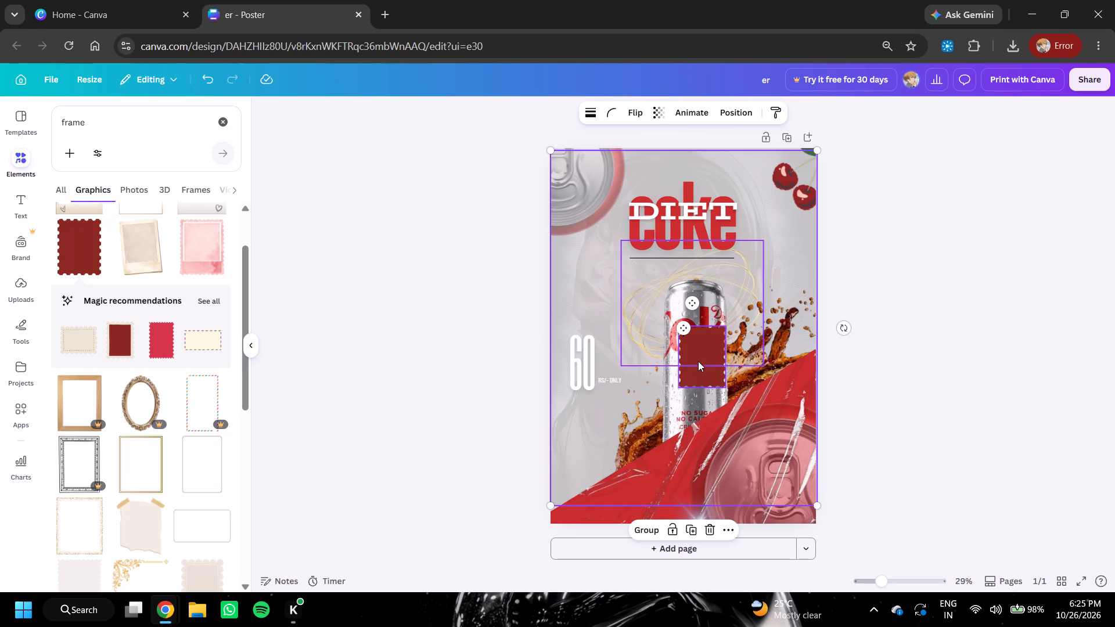
{"action": "left_click_drag", "start_coordinate": [699, 366], "coordinate": [771, 262]}
{"action": "left_click", "coordinate": [771, 262]}
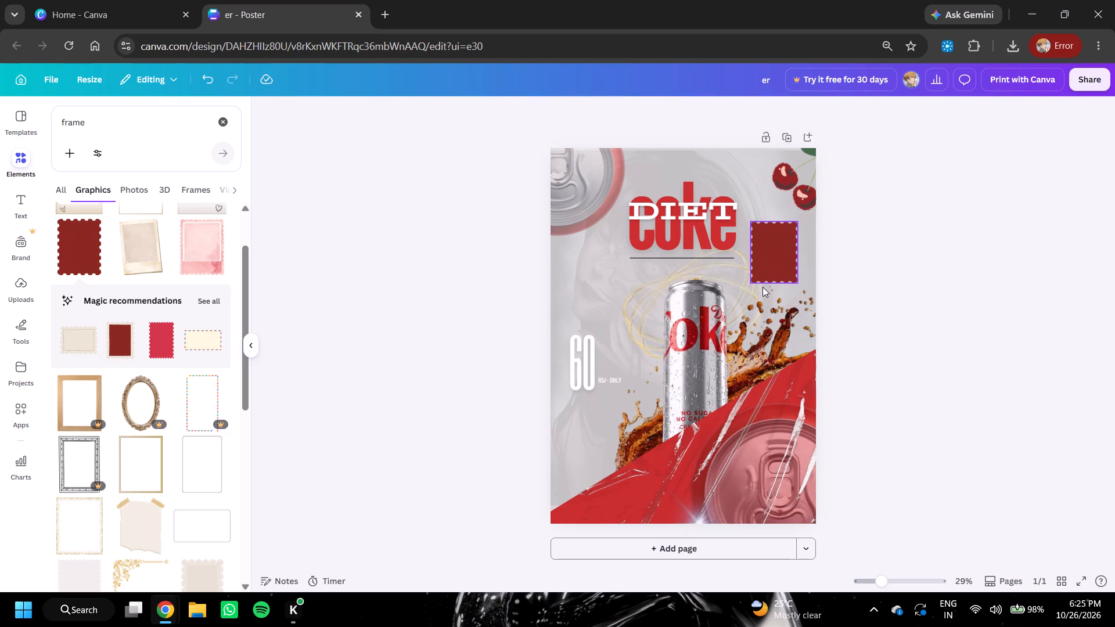
Tilt the dark red stamp frame counterclockwise and shrink it further below the cherries.
{"action": "left_click", "coordinate": [774, 258]}
{"action": "left_click", "coordinate": [774, 309]}
{"action": "left_click_drag", "start_coordinate": [774, 309], "coordinate": [779, 305]}
{"action": "left_click", "coordinate": [779, 304]}
{"action": "left_click_drag", "start_coordinate": [784, 300], "coordinate": [800, 280]}
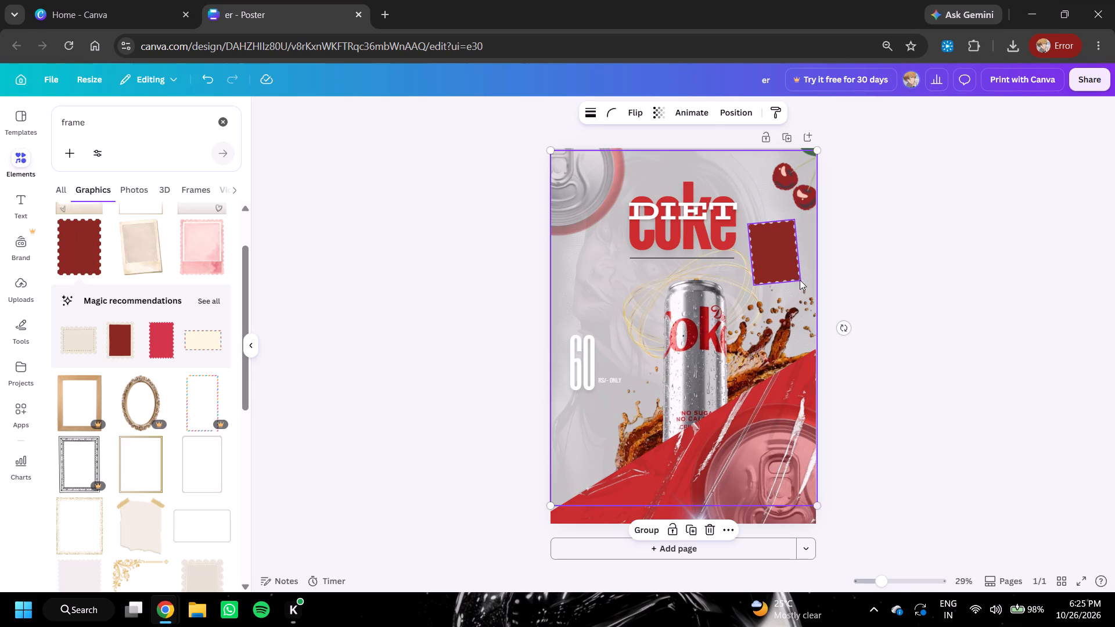
{"action": "left_click", "coordinate": [920, 239]}
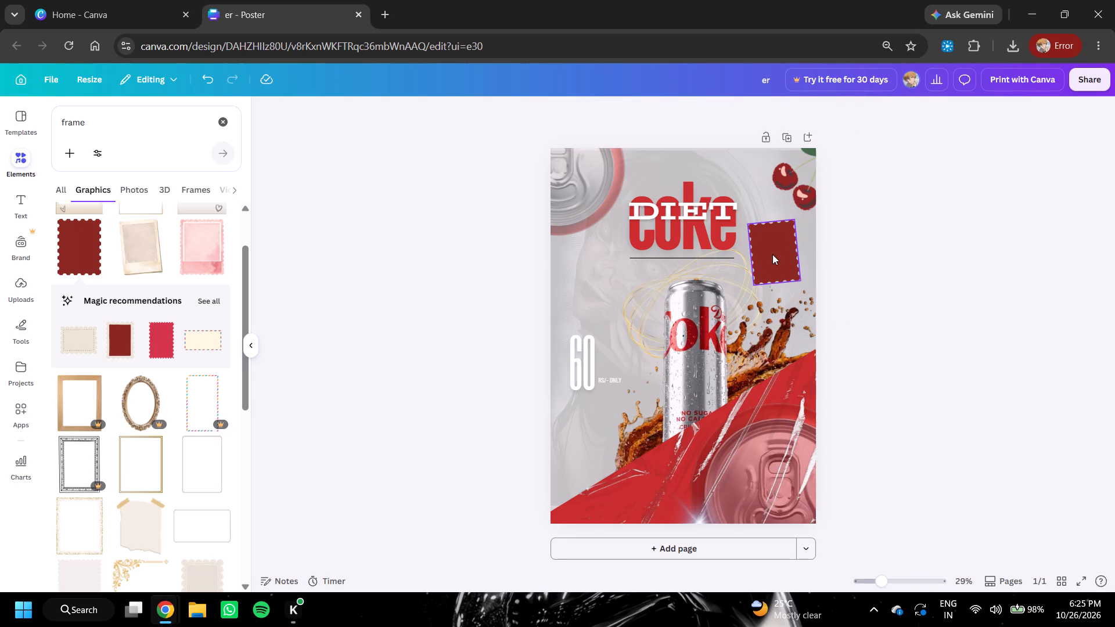
{"action": "left_click", "coordinate": [772, 254]}
{"action": "left_click_drag", "start_coordinate": [779, 313], "coordinate": [794, 300]}
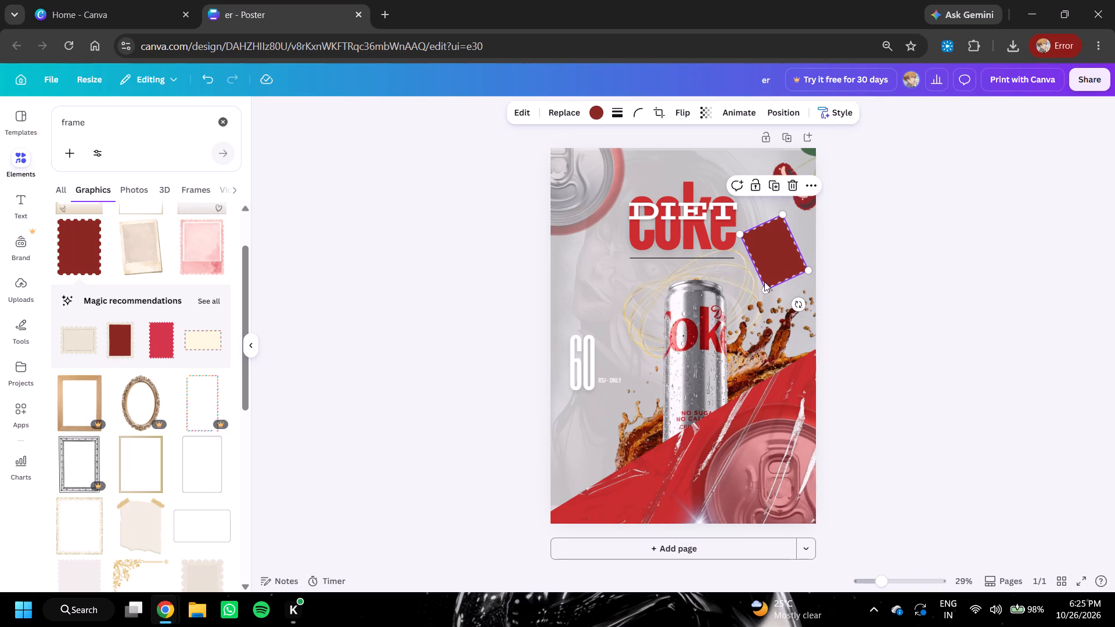
{"action": "left_click_drag", "start_coordinate": [768, 289], "coordinate": [779, 262]}
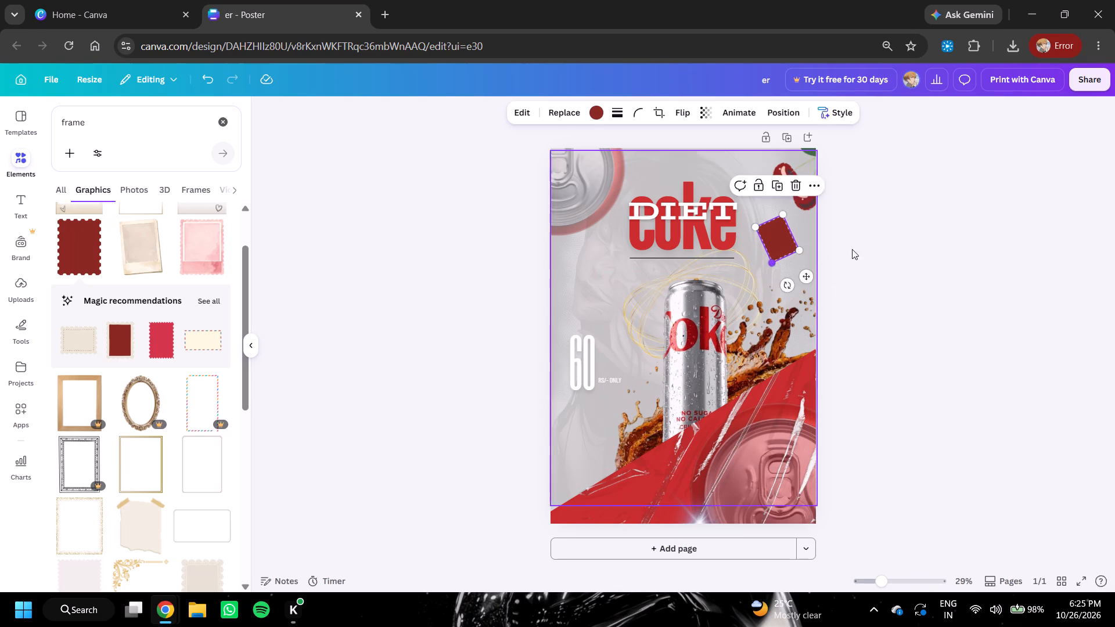
{"action": "left_click", "coordinate": [882, 242]}
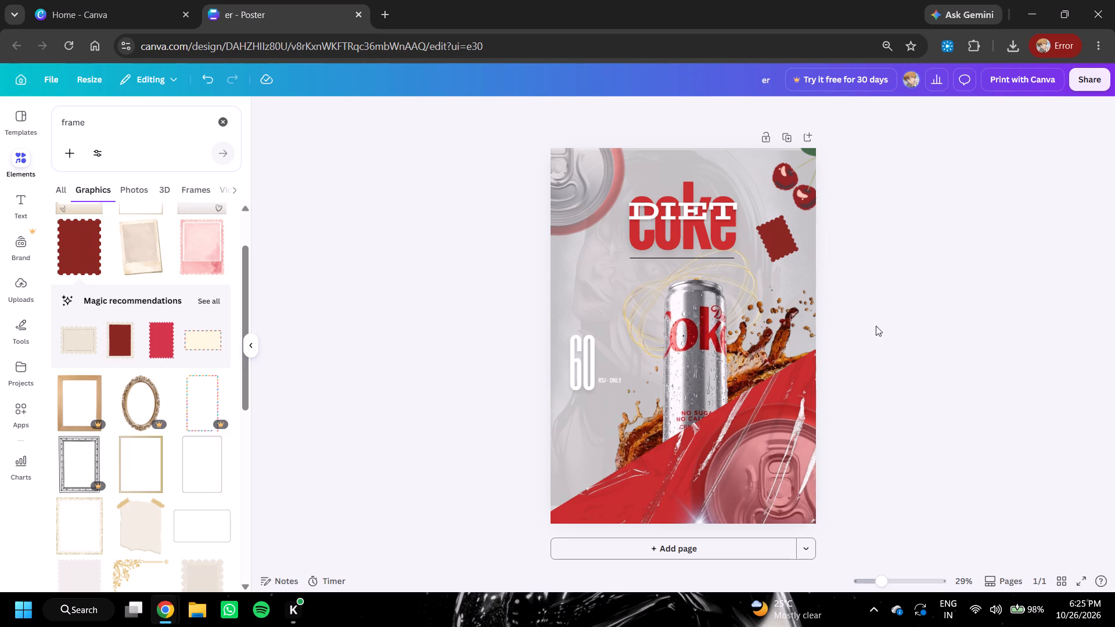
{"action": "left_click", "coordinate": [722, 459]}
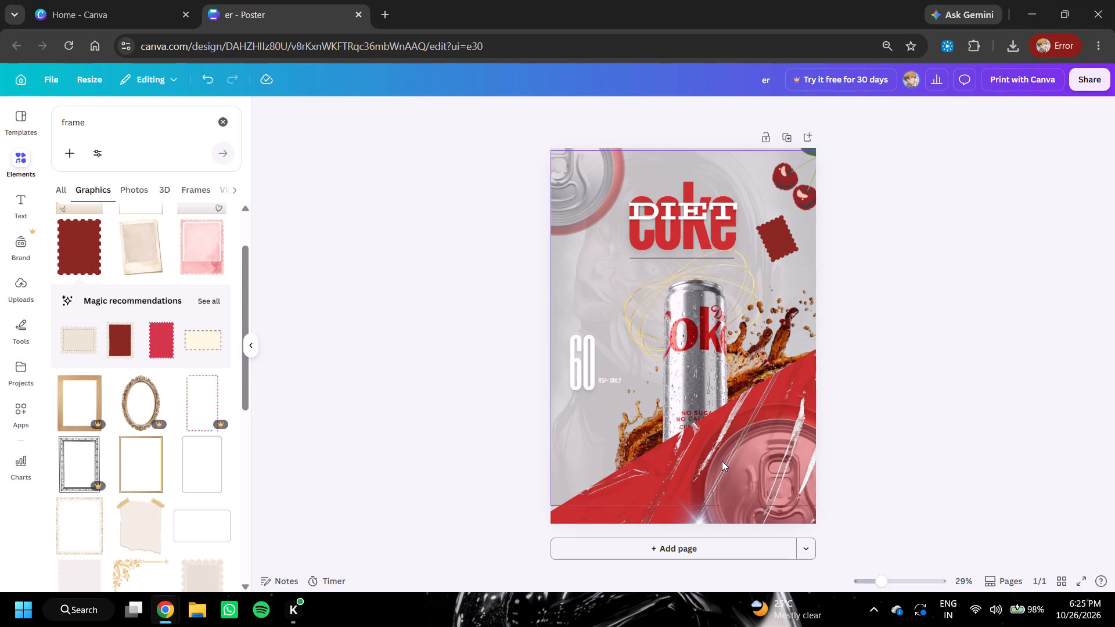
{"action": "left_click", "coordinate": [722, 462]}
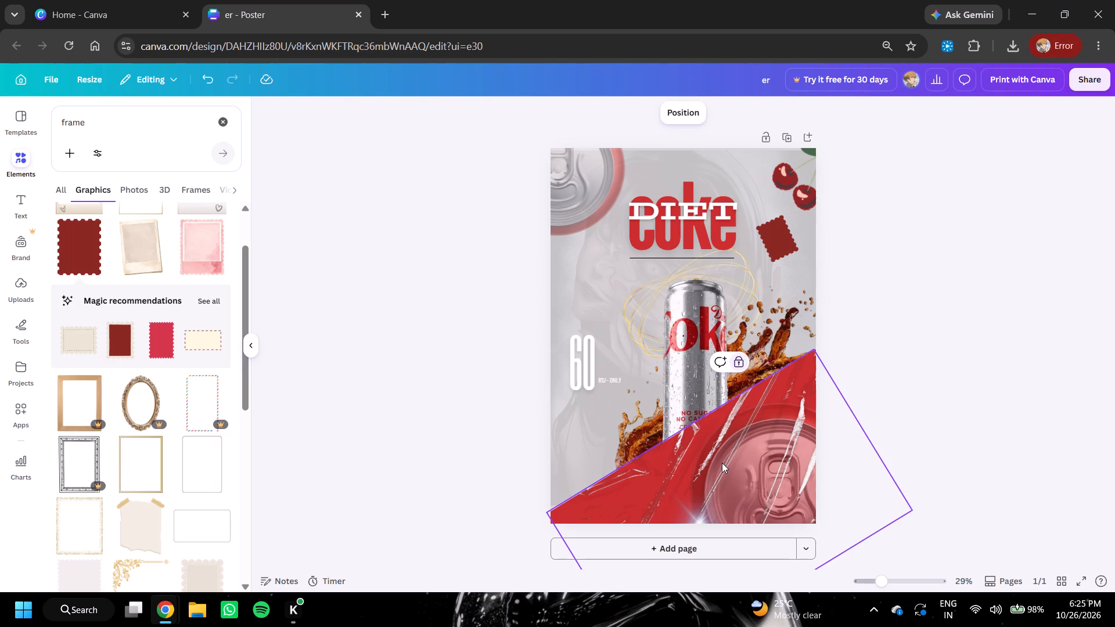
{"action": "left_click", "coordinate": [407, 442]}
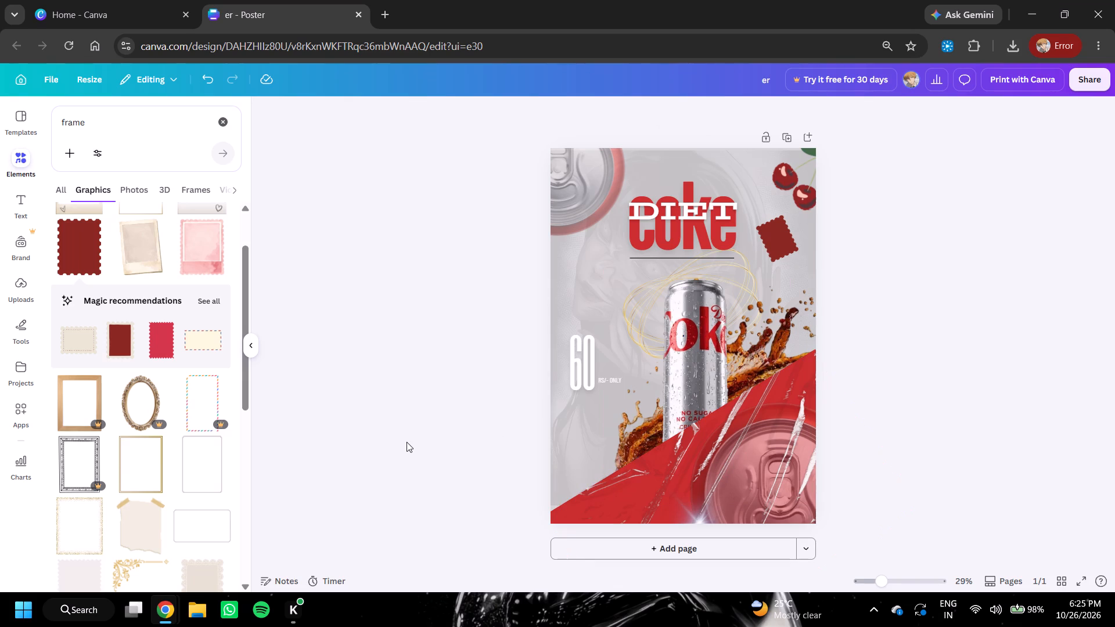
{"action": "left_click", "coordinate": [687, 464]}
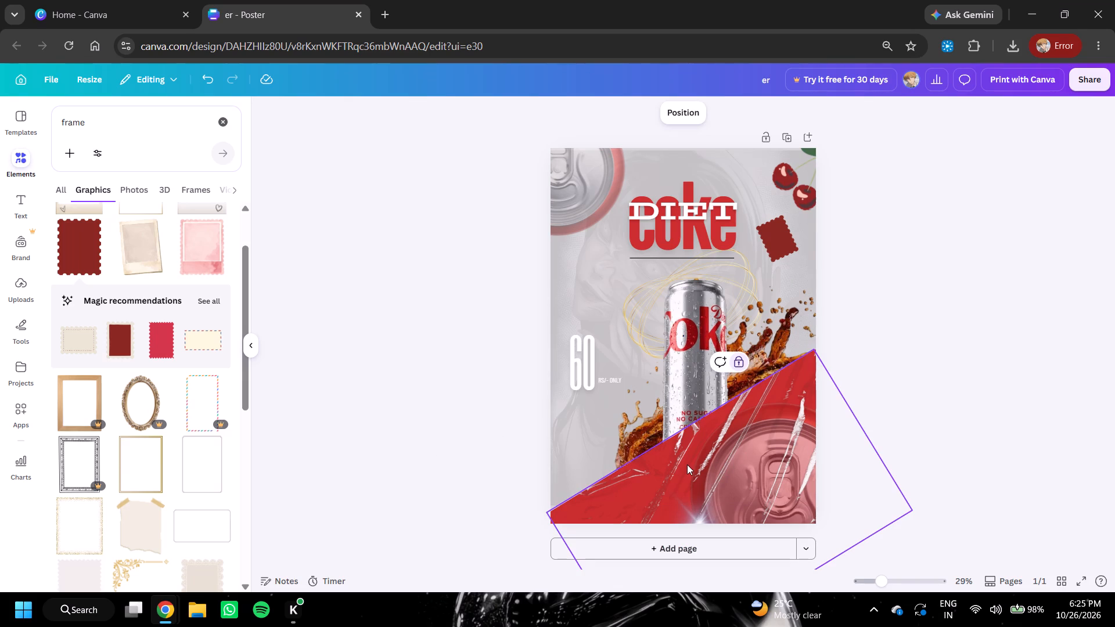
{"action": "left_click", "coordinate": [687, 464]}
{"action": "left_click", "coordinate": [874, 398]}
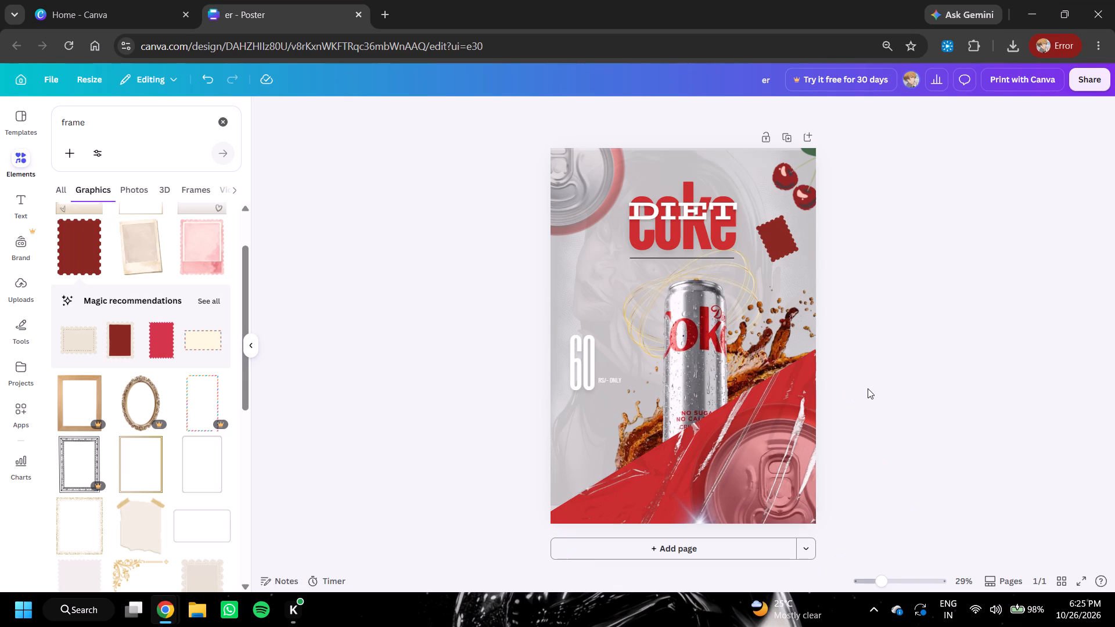
Browse the frame graphics for another decorative element to use on the poster.
{"action": "scroll", "coordinate": [163, 365], "scroll_direction": "down", "scroll_amount": 4}
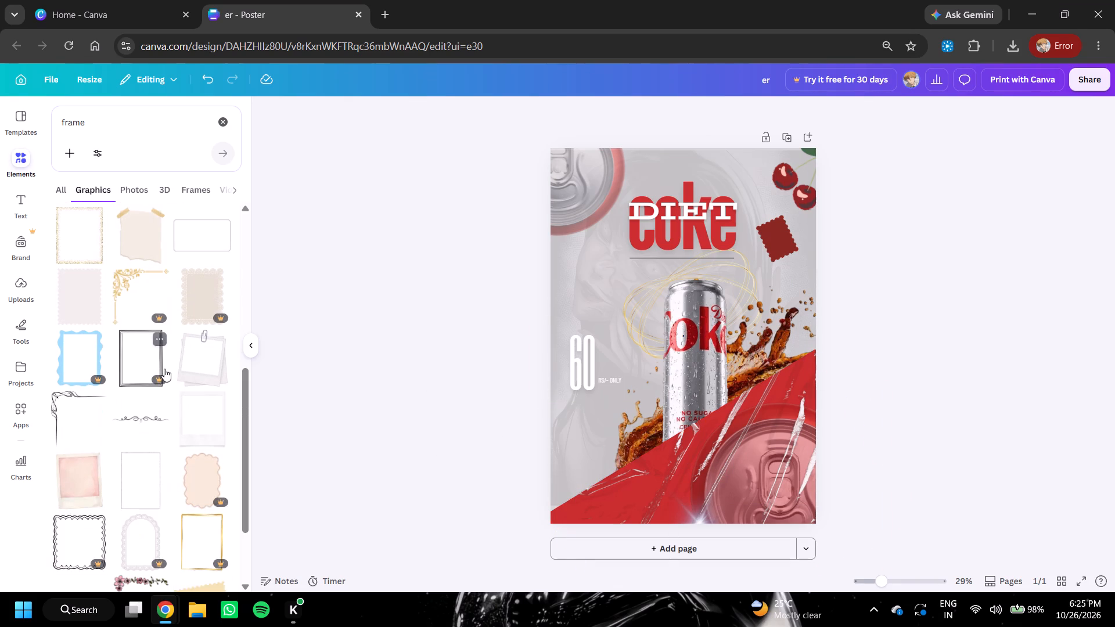
{"action": "key", "text": "Right"}
{"action": "key", "text": "Down"}
{"action": "key", "text": "Right"}
{"action": "scroll", "coordinate": [168, 374], "scroll_direction": "down", "scroll_amount": 4}
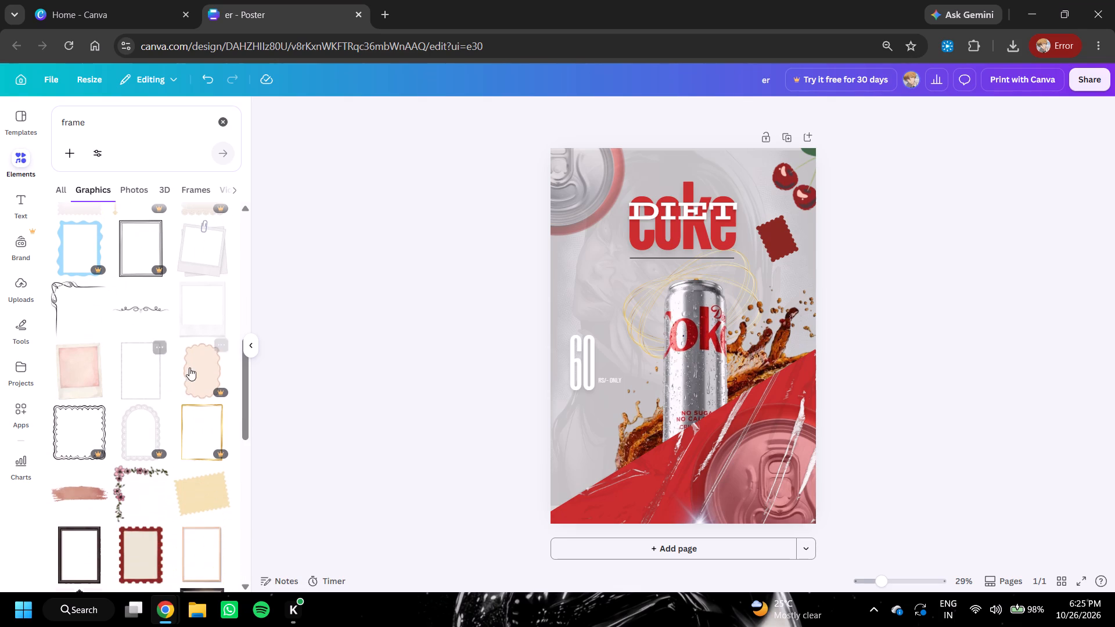
{"action": "key", "text": "Right"}
{"action": "key", "text": "Left"}
{"action": "key", "text": "Left"}
{"action": "key", "text": "Down"}
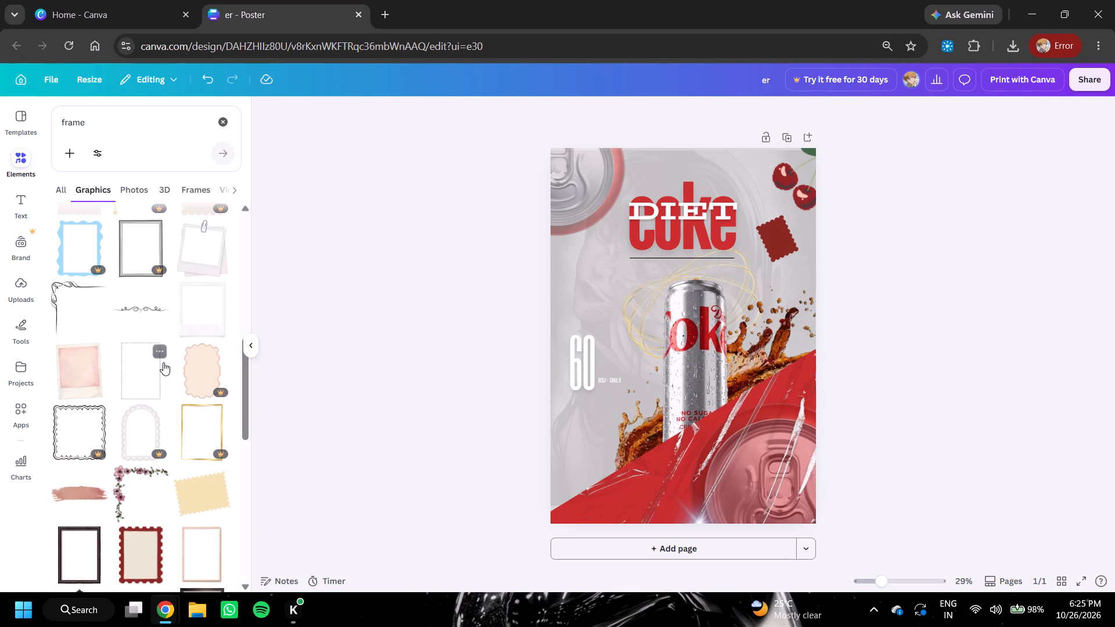
{"action": "scroll", "coordinate": [163, 365], "scroll_direction": "down", "scroll_amount": 5}
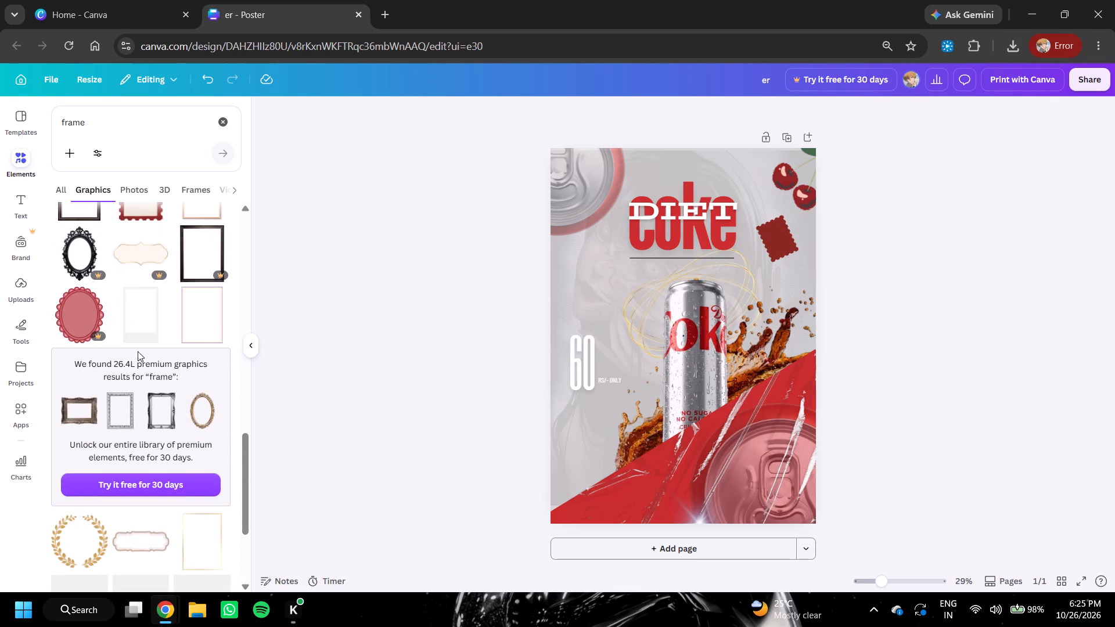
{"action": "scroll", "coordinate": [111, 289], "scroll_direction": "up", "scroll_amount": 18}
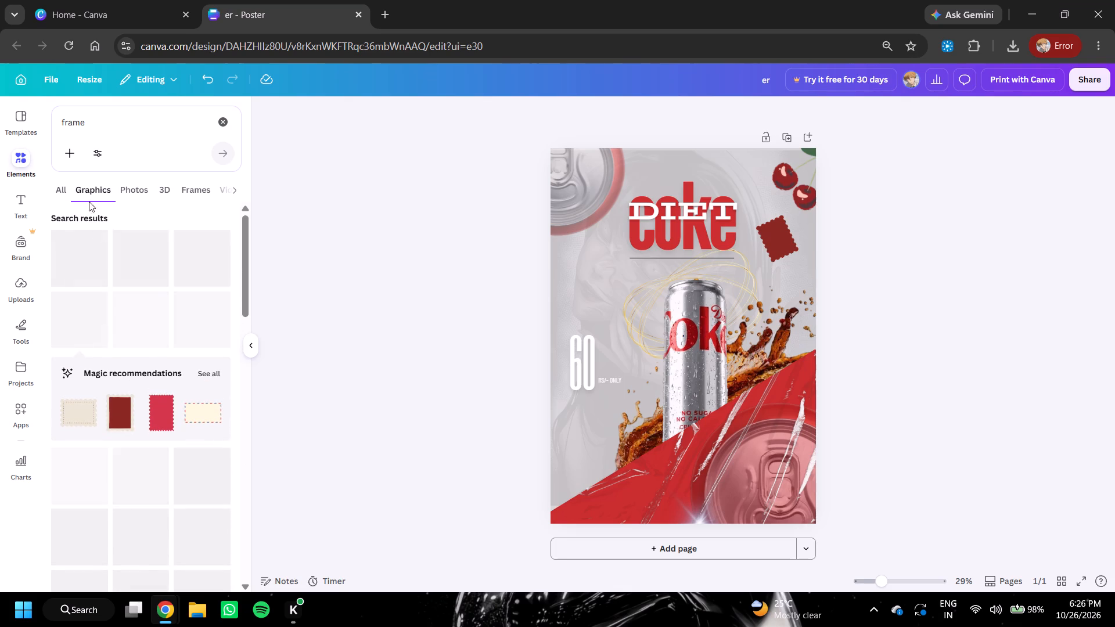
Search the element graphics for "glow" and add the yellow spotlight glow to the poster.
{"action": "left_click_drag", "start_coordinate": [105, 125], "coordinate": [59, 128]}
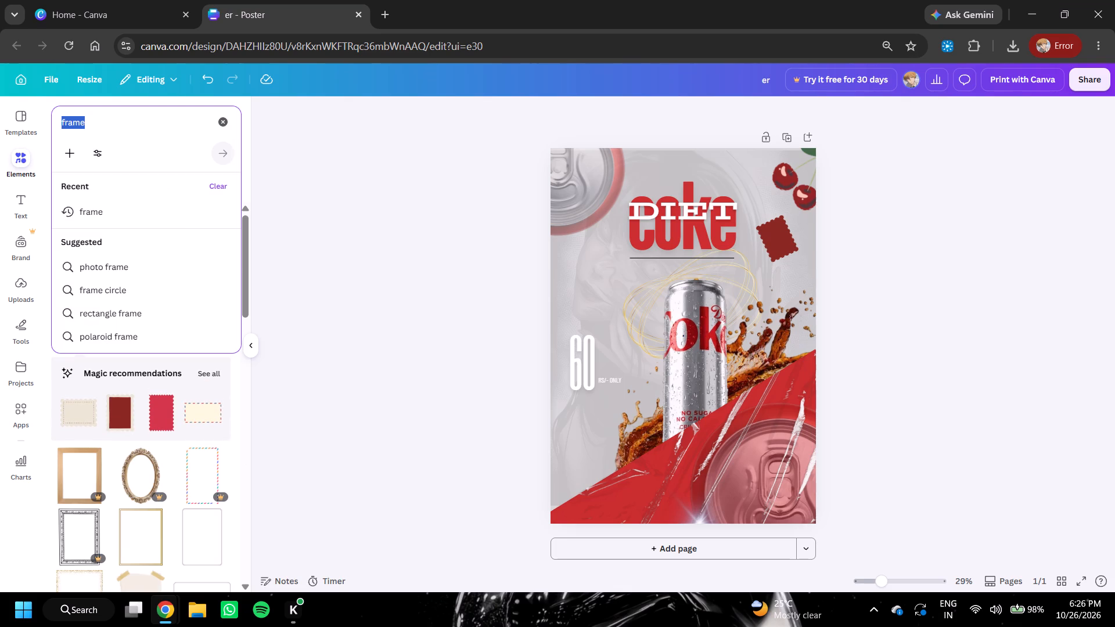
{"action": "key", "text": "BackSpace"}
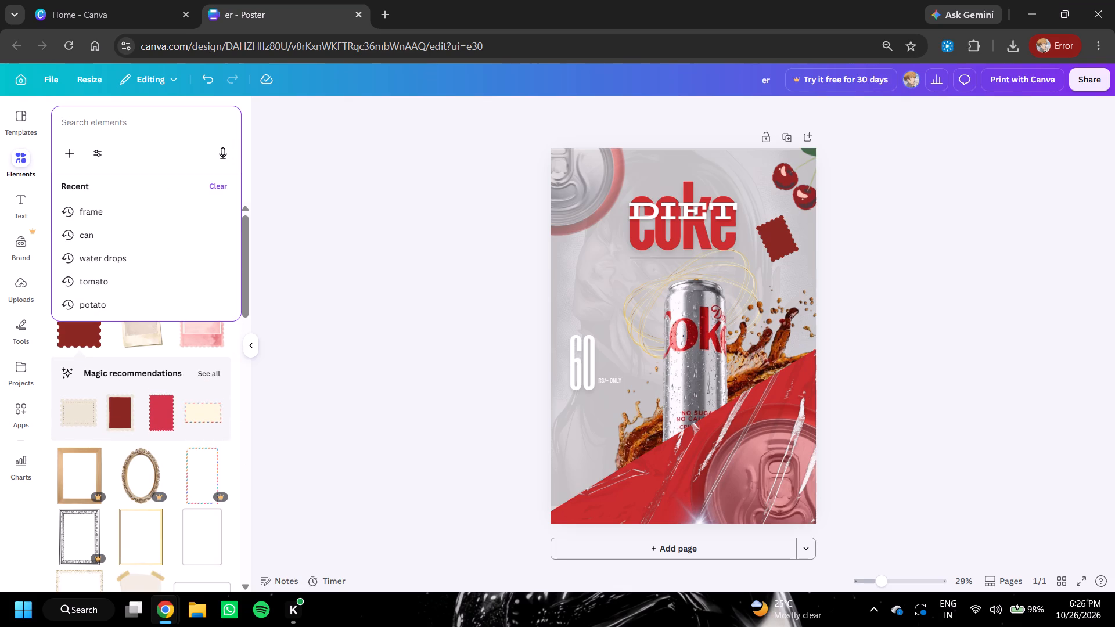
{"action": "key", "text": "g"}
{"action": "type", "text": "low"}
{"action": "key", "text": "Return"}
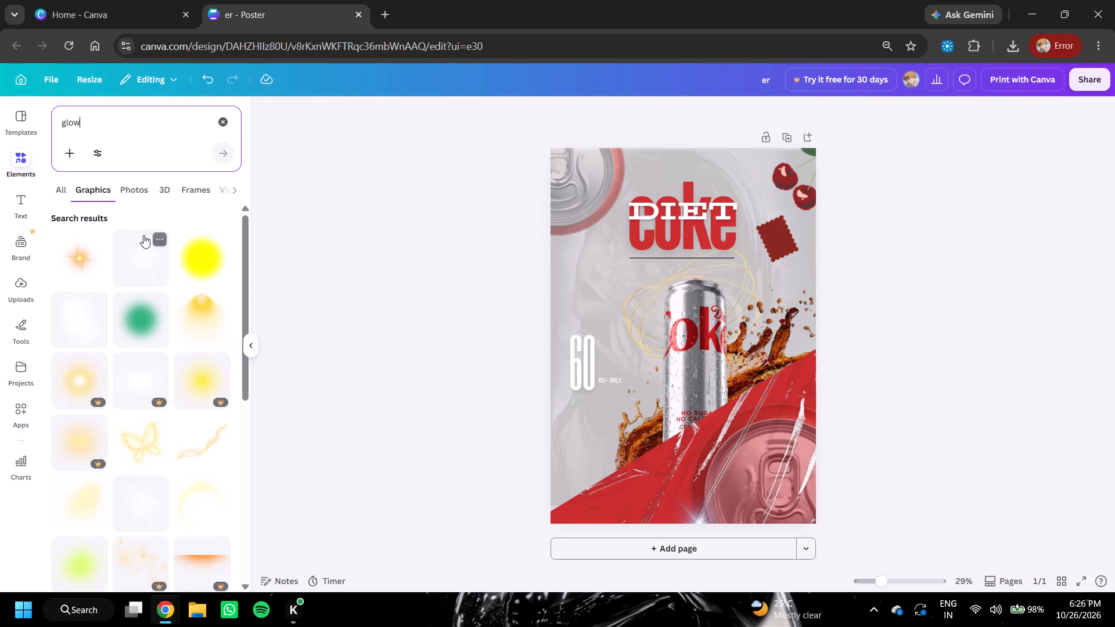
{"action": "scroll", "coordinate": [143, 235], "scroll_direction": "down", "scroll_amount": 1}
{"action": "double_click", "coordinate": [196, 250]}
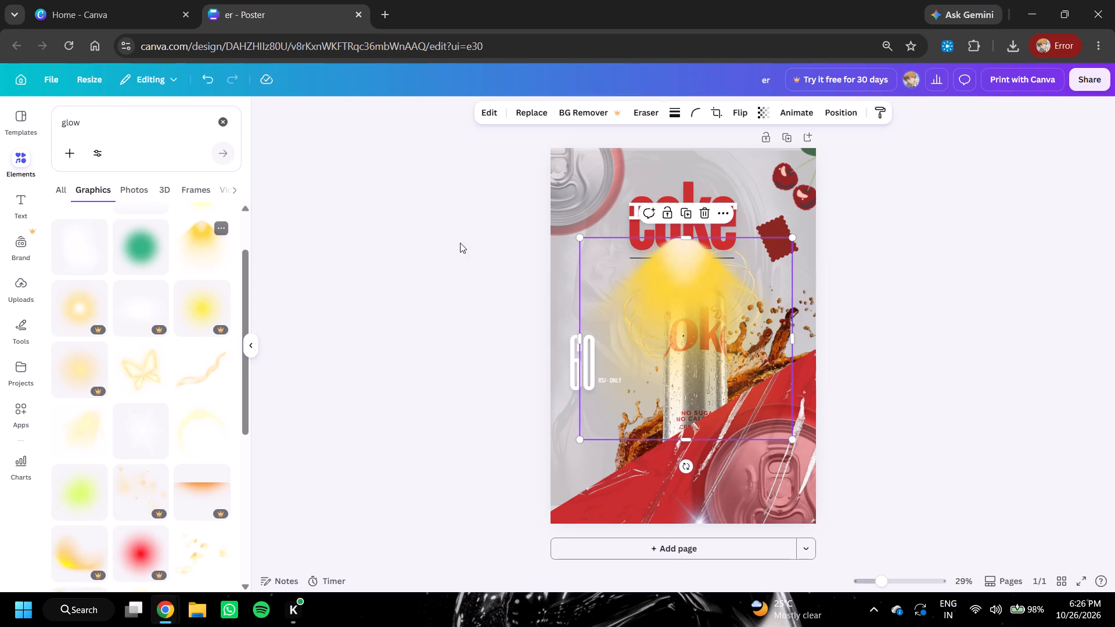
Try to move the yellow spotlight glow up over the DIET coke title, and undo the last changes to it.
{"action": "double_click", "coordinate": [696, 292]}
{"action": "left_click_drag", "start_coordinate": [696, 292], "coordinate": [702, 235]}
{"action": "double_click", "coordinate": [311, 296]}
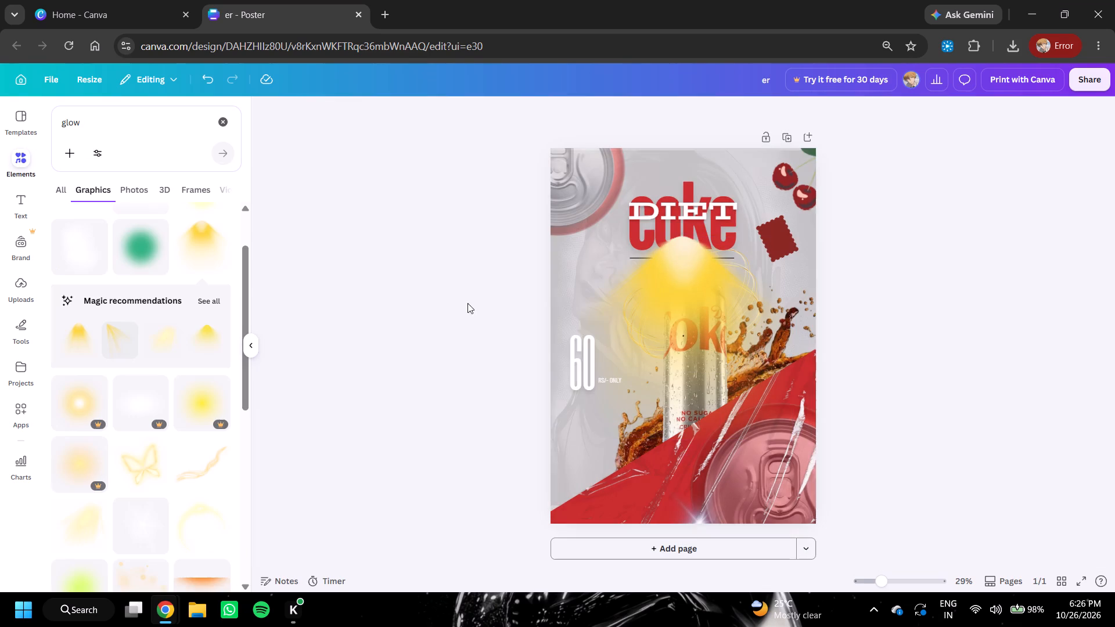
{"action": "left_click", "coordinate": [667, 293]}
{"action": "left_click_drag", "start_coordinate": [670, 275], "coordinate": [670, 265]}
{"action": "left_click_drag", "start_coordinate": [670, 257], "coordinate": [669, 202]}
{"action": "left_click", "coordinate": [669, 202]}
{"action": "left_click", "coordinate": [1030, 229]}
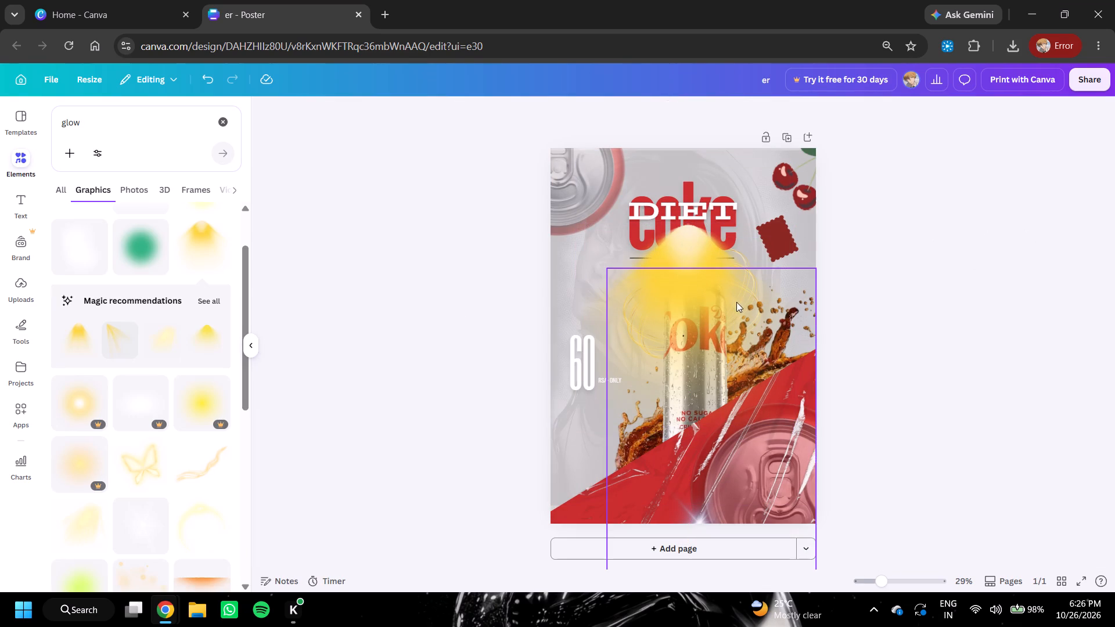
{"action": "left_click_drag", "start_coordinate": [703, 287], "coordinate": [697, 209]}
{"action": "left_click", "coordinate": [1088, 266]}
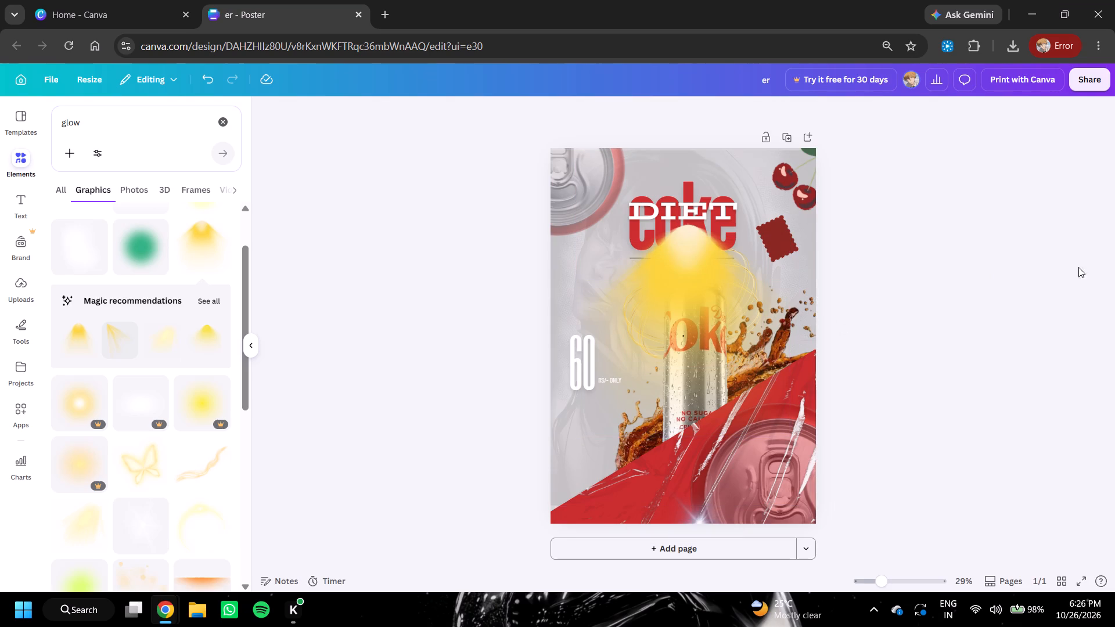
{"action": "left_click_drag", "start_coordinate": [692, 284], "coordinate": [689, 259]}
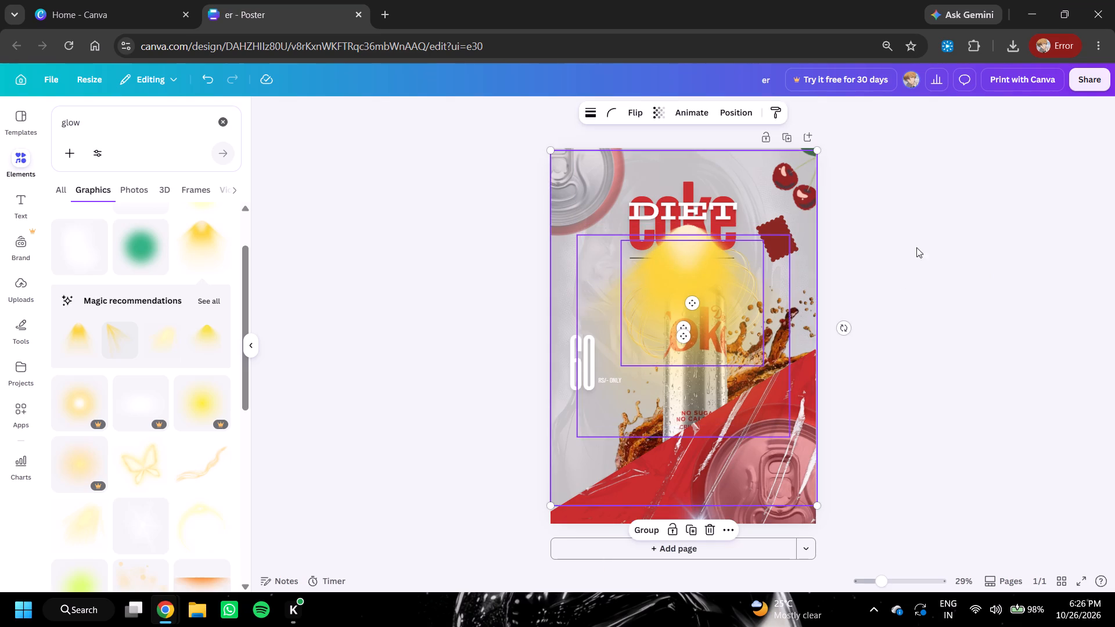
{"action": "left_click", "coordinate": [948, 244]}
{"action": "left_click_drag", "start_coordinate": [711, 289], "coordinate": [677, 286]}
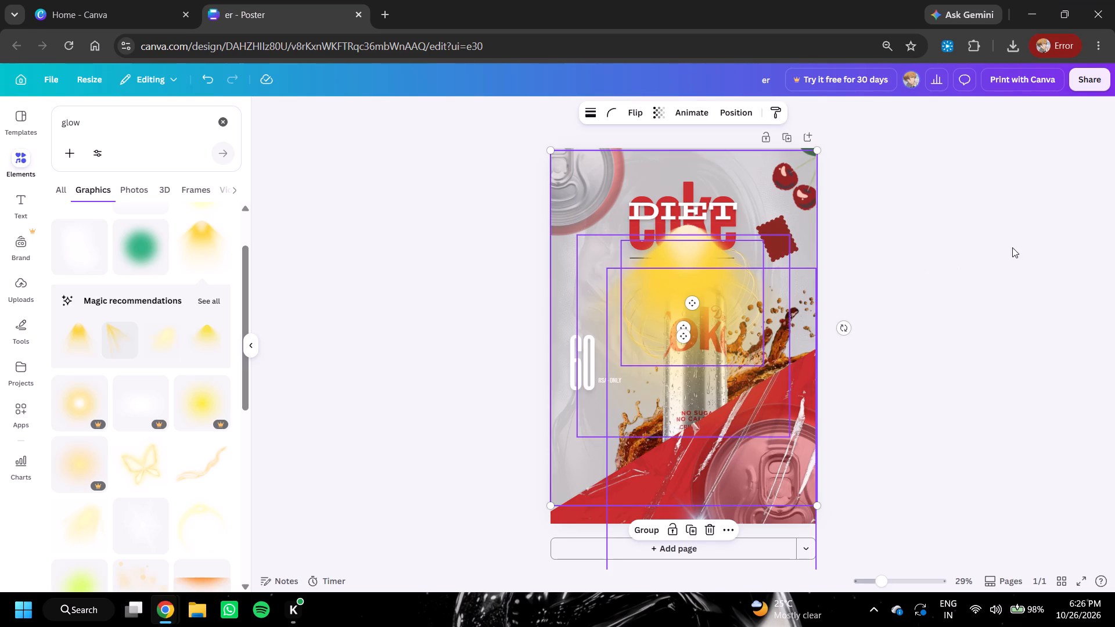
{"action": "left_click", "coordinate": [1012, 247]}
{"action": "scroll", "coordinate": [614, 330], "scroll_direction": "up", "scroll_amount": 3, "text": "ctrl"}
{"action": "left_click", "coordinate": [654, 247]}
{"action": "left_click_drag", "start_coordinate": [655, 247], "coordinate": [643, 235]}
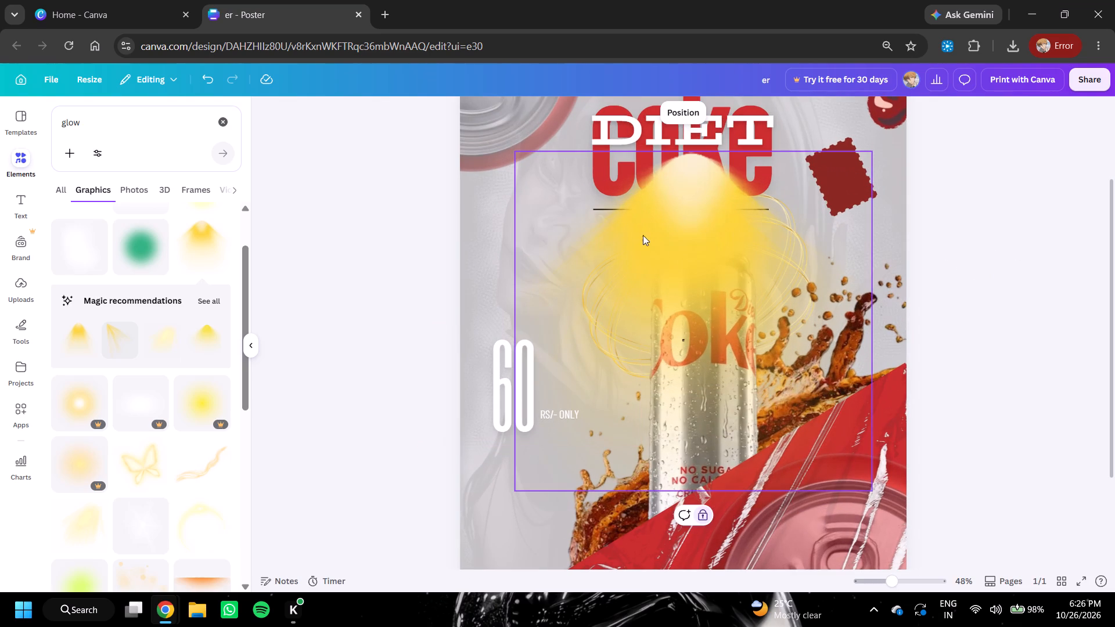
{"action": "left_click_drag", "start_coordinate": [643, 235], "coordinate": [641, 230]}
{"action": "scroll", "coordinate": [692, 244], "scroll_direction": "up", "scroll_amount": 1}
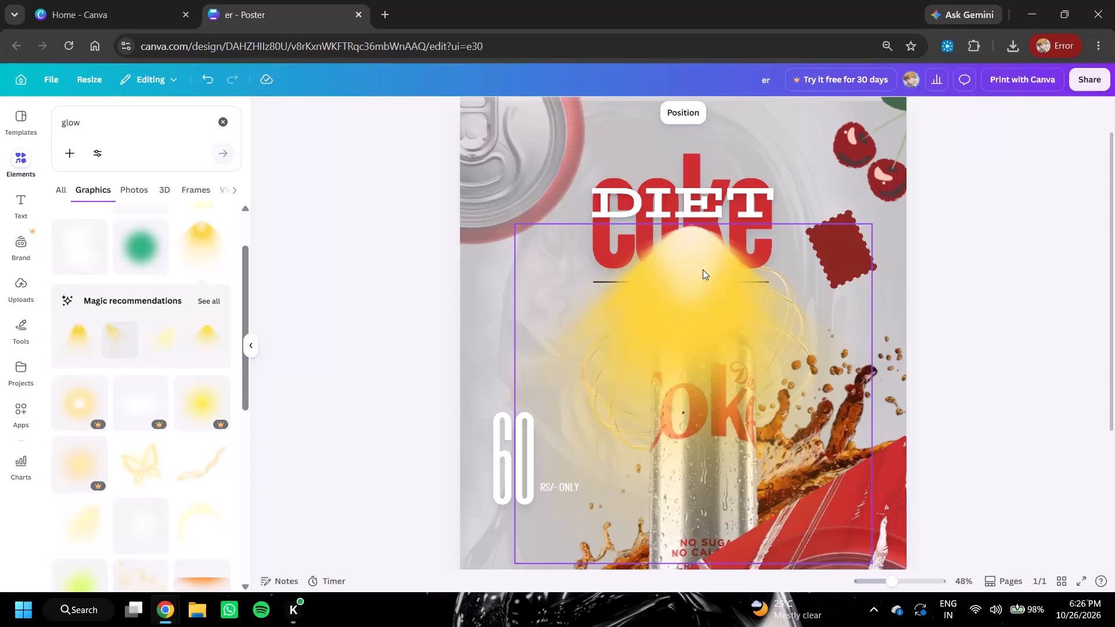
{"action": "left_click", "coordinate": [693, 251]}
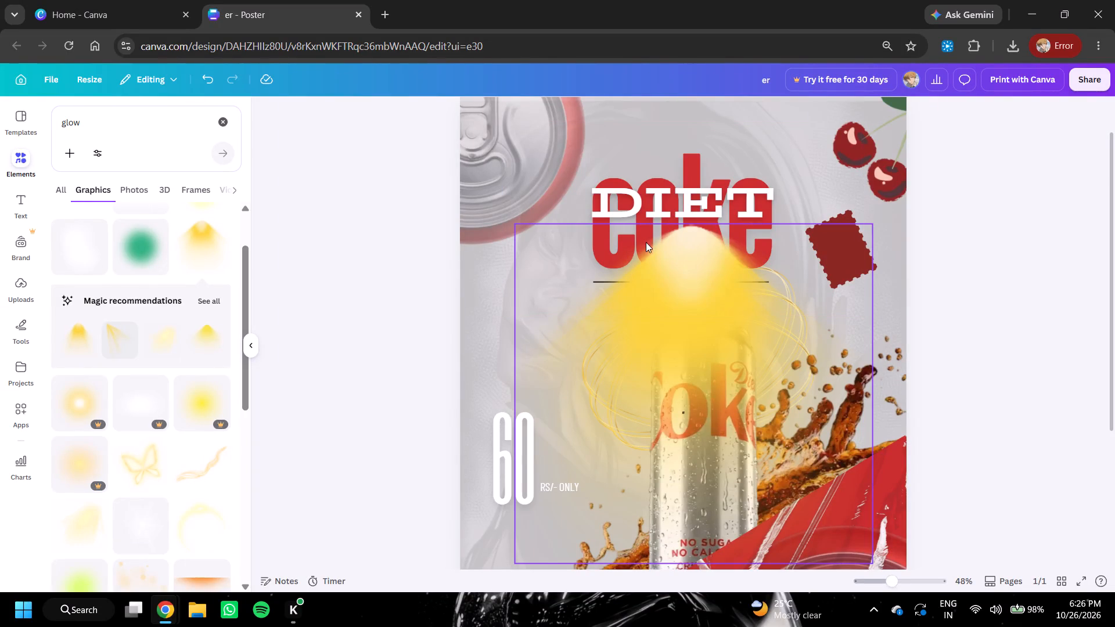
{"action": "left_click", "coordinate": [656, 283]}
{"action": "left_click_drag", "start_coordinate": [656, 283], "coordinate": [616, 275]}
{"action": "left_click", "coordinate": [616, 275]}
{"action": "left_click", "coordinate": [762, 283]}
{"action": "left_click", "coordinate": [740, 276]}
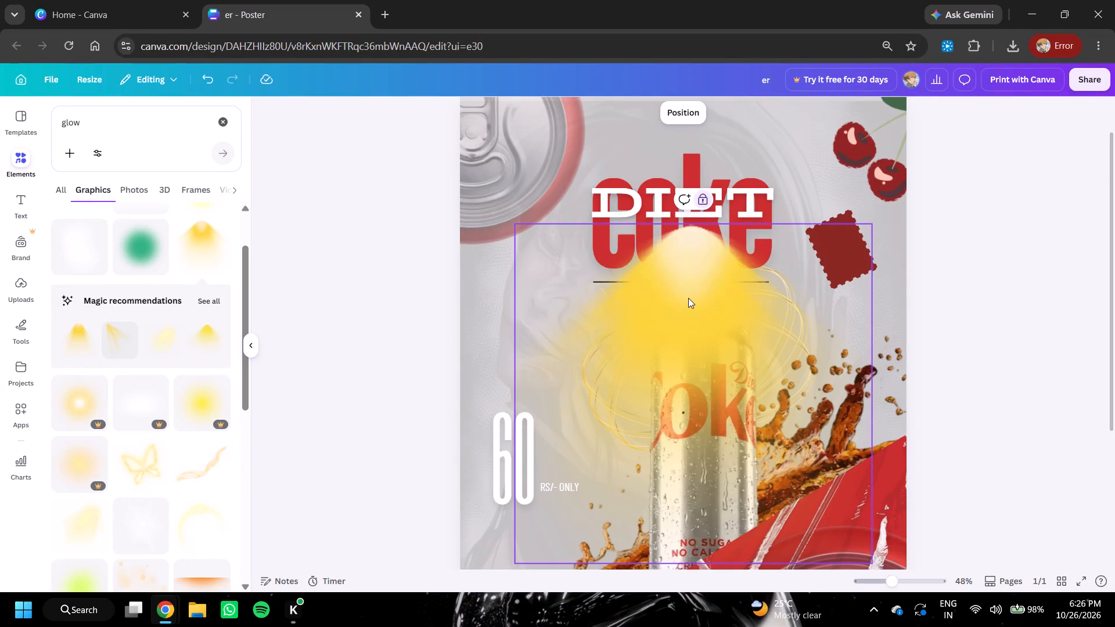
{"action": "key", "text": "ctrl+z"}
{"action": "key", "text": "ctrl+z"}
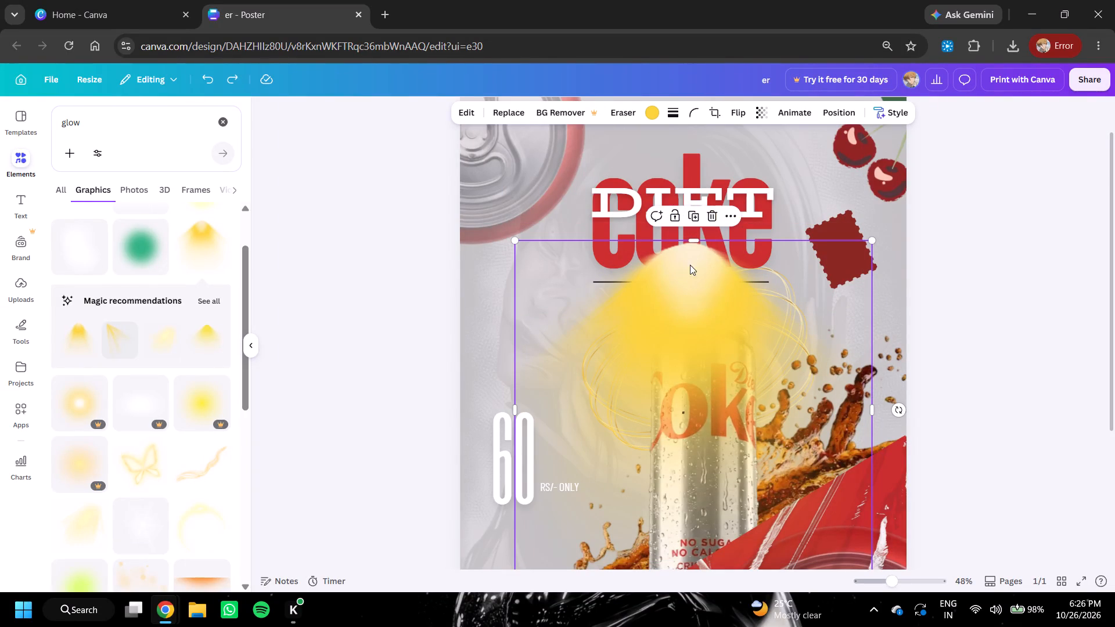
Move one yellow glow up and aside over the top can, and delete the duplicate glow above the main can.
{"action": "left_click_drag", "start_coordinate": [690, 256], "coordinate": [687, 129], "text": "ctrl"}
{"action": "scroll", "coordinate": [934, 244], "scroll_direction": "up", "scroll_amount": 1}
{"action": "left_click", "coordinate": [680, 334]}
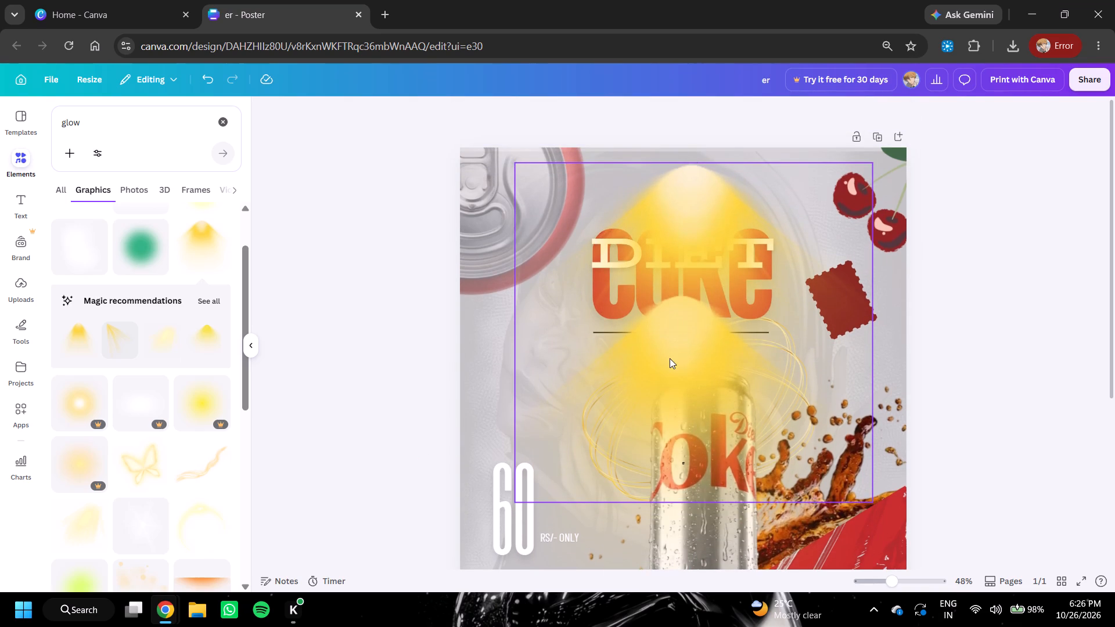
{"action": "left_click", "coordinate": [688, 211]}
{"action": "left_click_drag", "start_coordinate": [688, 211], "coordinate": [518, 190]}
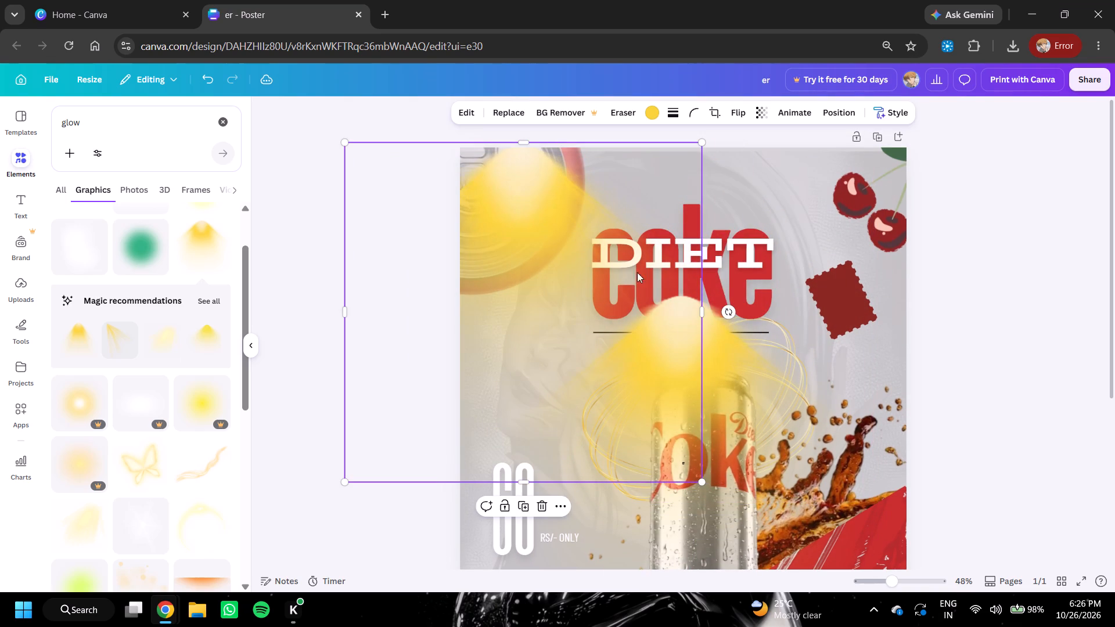
{"action": "left_click", "coordinate": [749, 349]}
{"action": "left_click", "coordinate": [697, 266]}
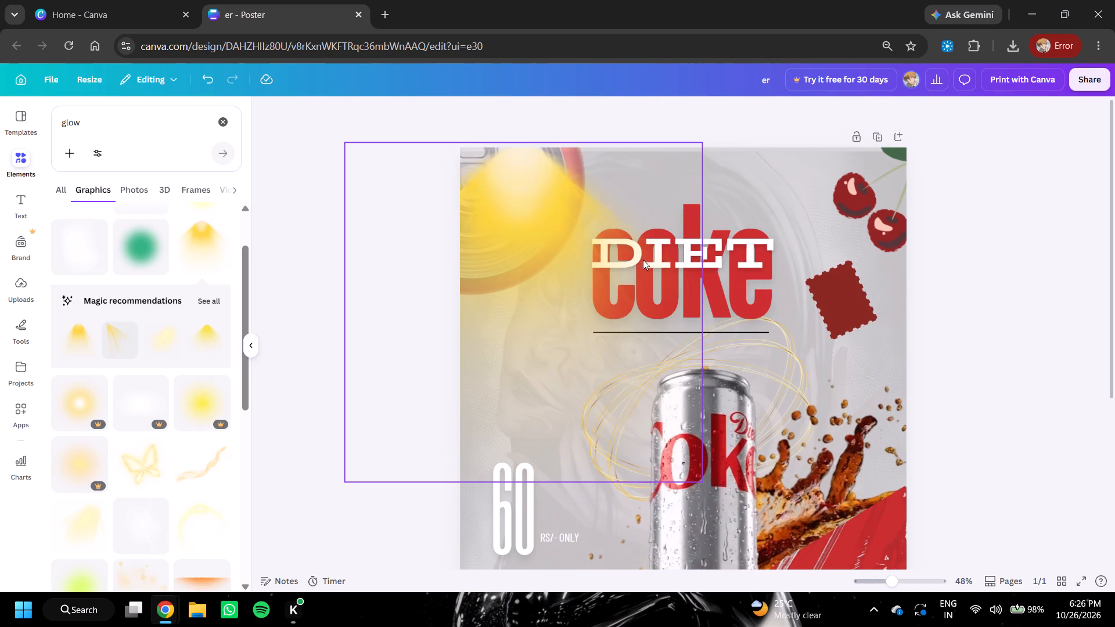
Place the remaining yellow glow above the DIET coke title, with its bright end extending past the poster's top edge.
{"action": "left_click_drag", "start_coordinate": [492, 200], "coordinate": [663, 183]}
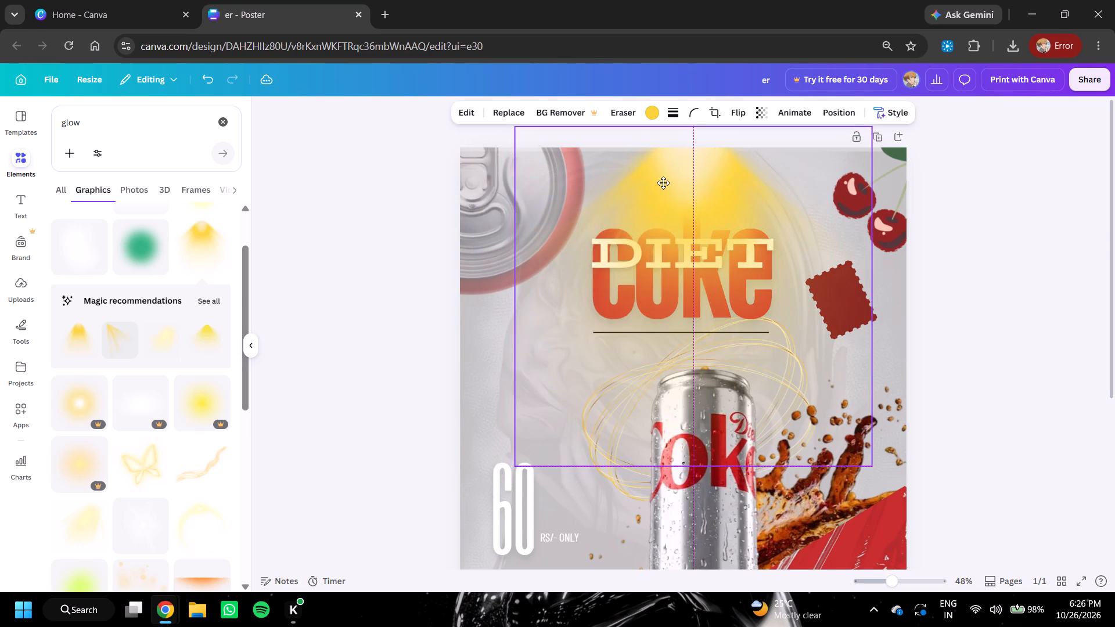
{"action": "left_click_drag", "start_coordinate": [663, 183], "coordinate": [661, 164]}
Recolour the spotlight glow above the title white.
{"action": "scroll", "coordinate": [890, 276], "scroll_direction": "down", "scroll_amount": 2, "text": "ctrl"}
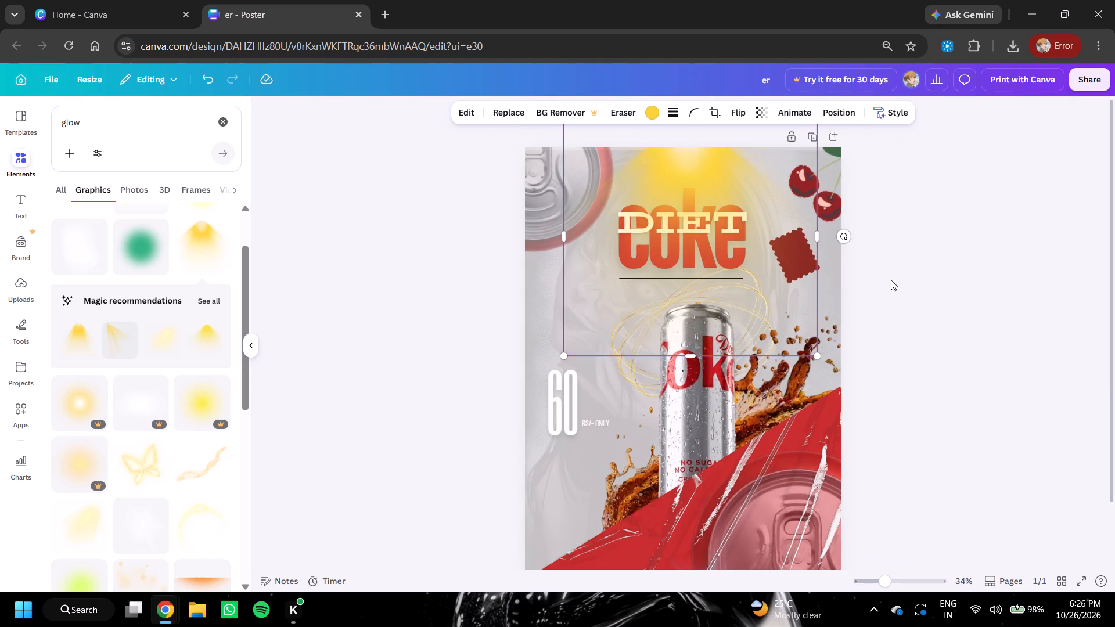
{"action": "left_click", "coordinate": [690, 183]}
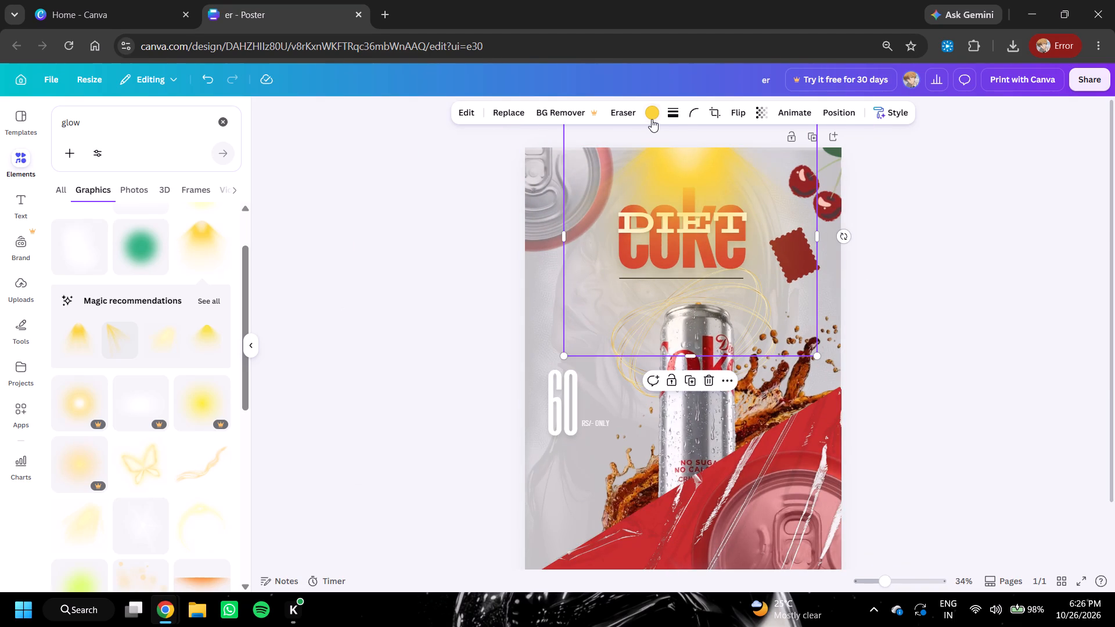
{"action": "left_click", "coordinate": [652, 119]}
{"action": "double_click", "coordinate": [223, 340]}
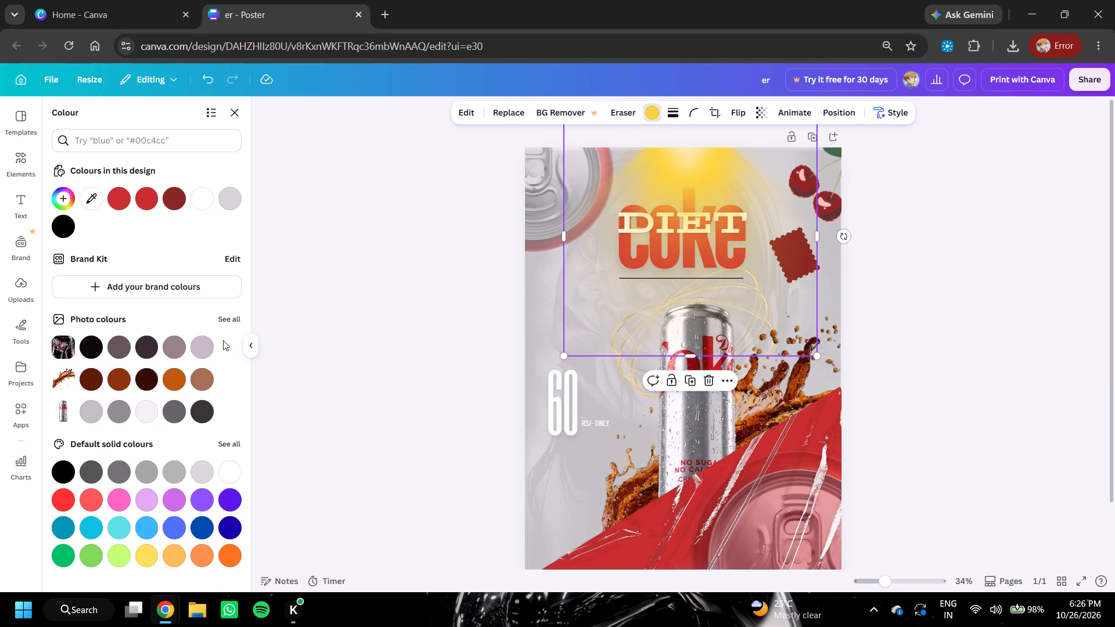
{"action": "left_click", "coordinate": [228, 468]}
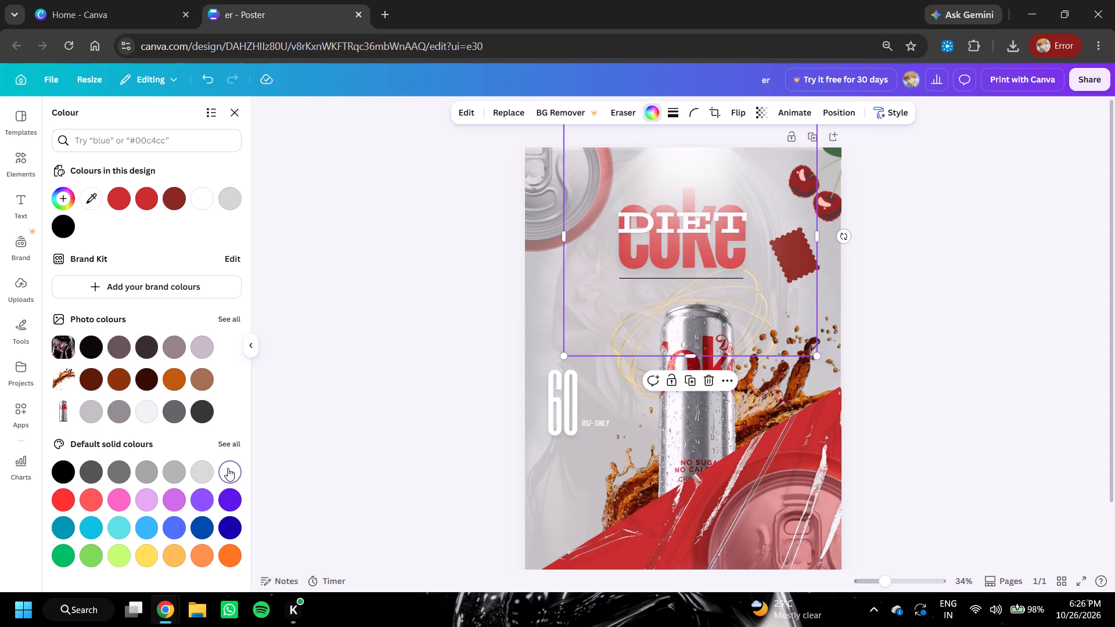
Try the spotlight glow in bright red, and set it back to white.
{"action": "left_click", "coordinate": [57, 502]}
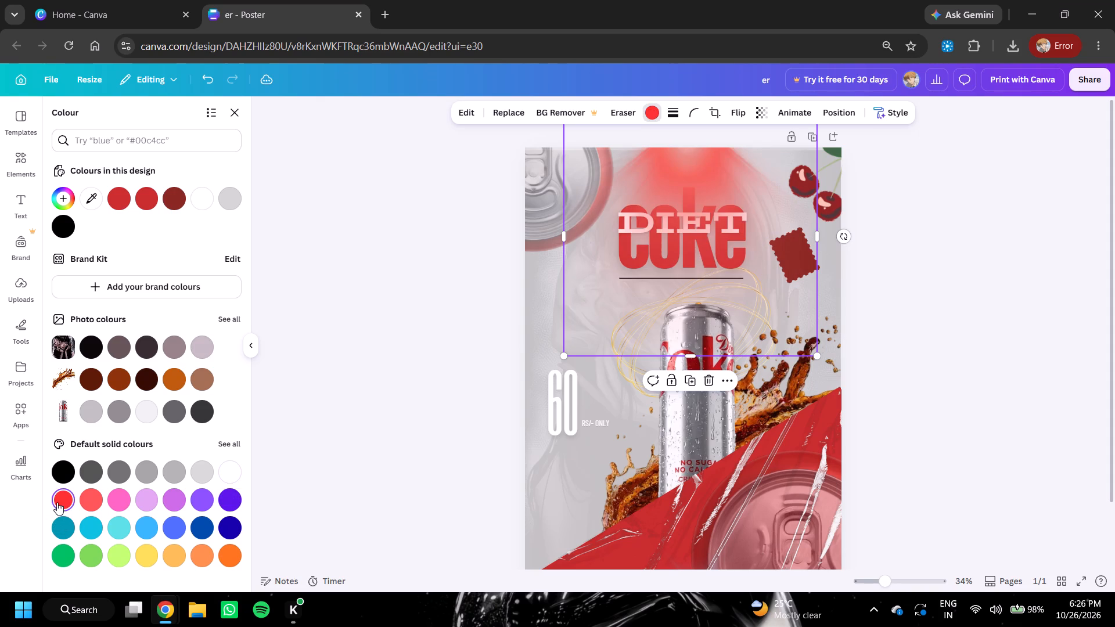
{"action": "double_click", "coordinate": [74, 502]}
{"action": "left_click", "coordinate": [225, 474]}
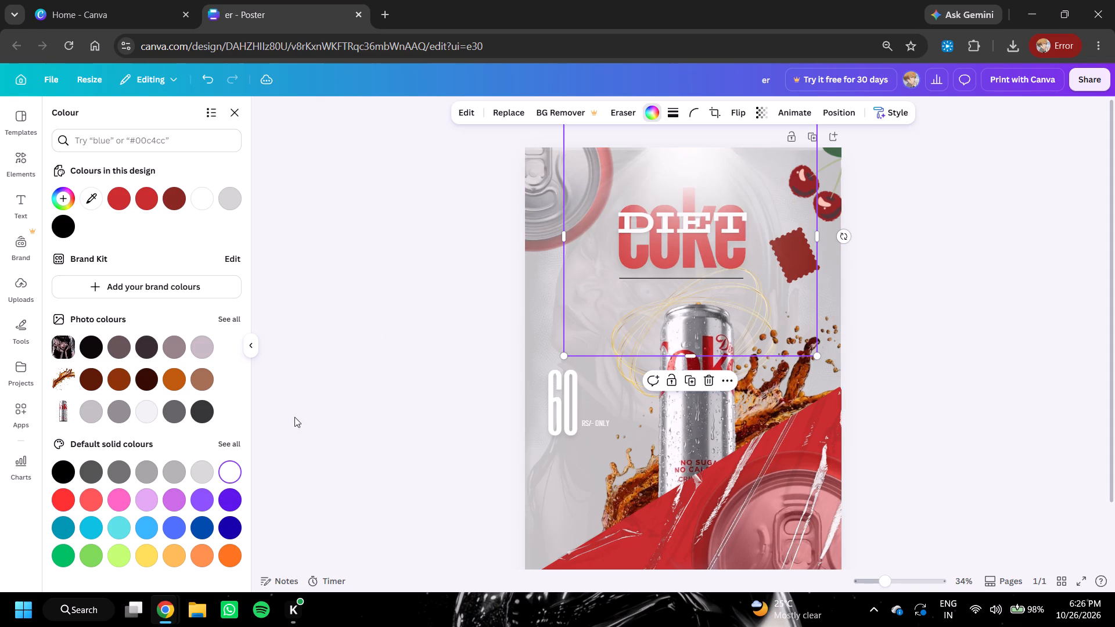
Try darker greys on the spotlight glow above the title, and settle on light grey.
{"action": "double_click", "coordinate": [202, 464]}
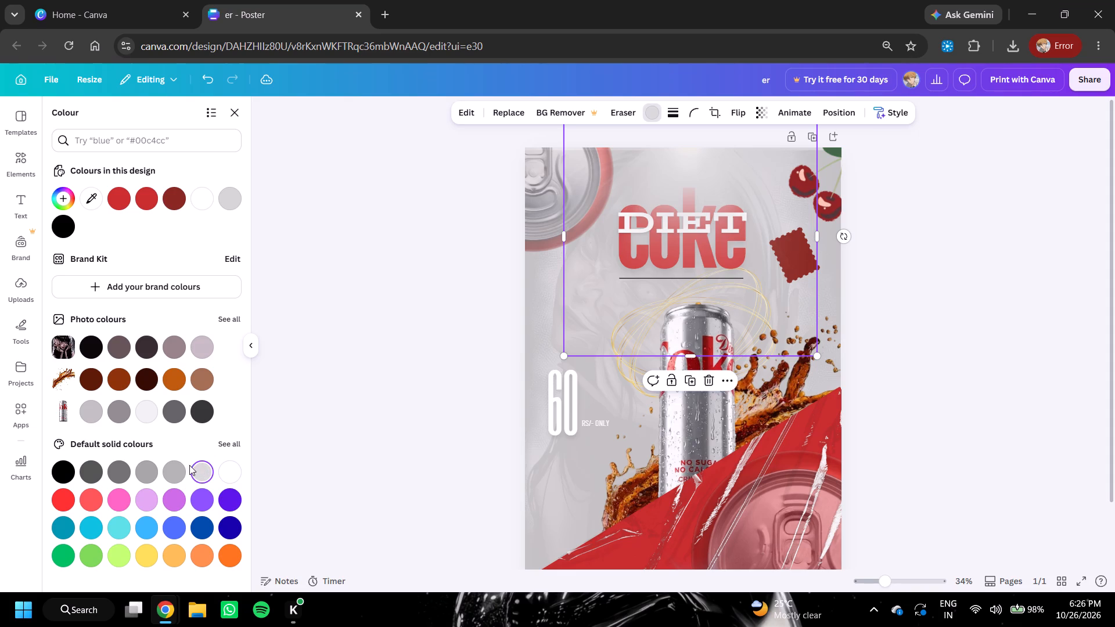
{"action": "left_click", "coordinate": [136, 467]}
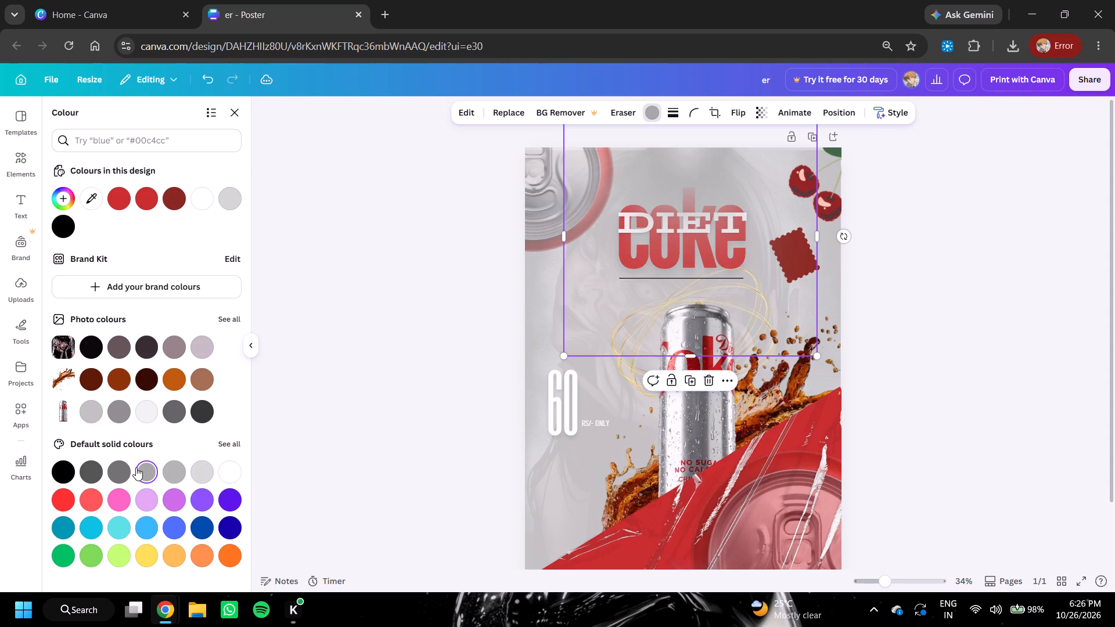
{"action": "left_click", "coordinate": [163, 473]}
{"action": "left_click", "coordinate": [195, 475]}
{"action": "left_click", "coordinate": [393, 413]}
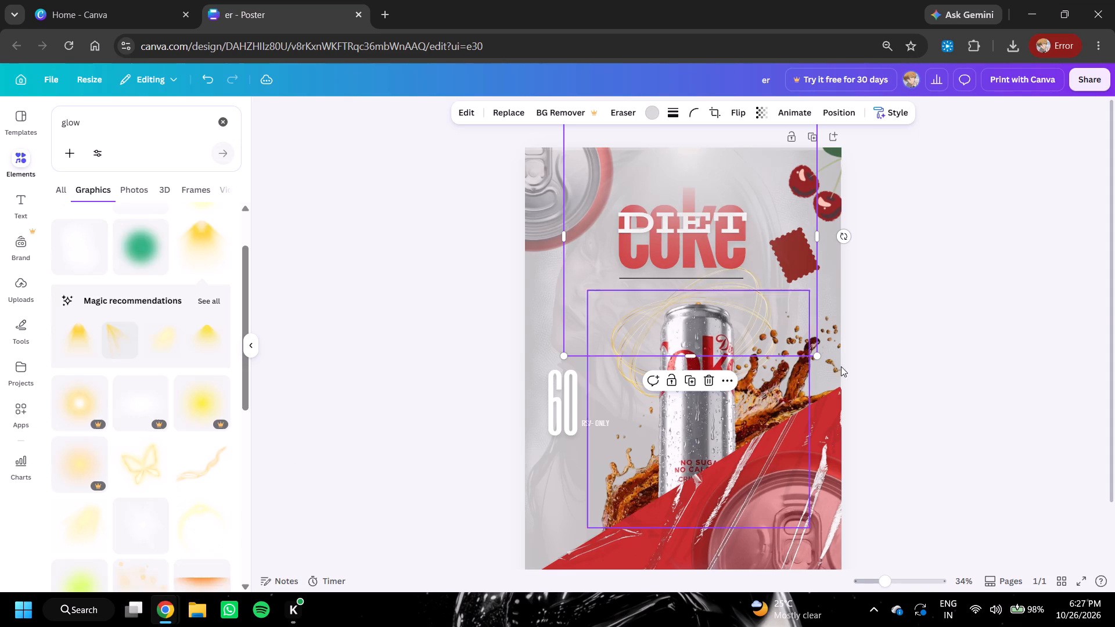
{"action": "left_click", "coordinate": [1114, 292]}
{"action": "left_click_drag", "start_coordinate": [708, 173], "coordinate": [713, 166]}
{"action": "left_click", "coordinate": [946, 212]}
{"action": "scroll", "coordinate": [920, 229], "scroll_direction": "down", "scroll_amount": 2}
{"action": "scroll", "coordinate": [915, 233], "scroll_direction": "up", "scroll_amount": 1}
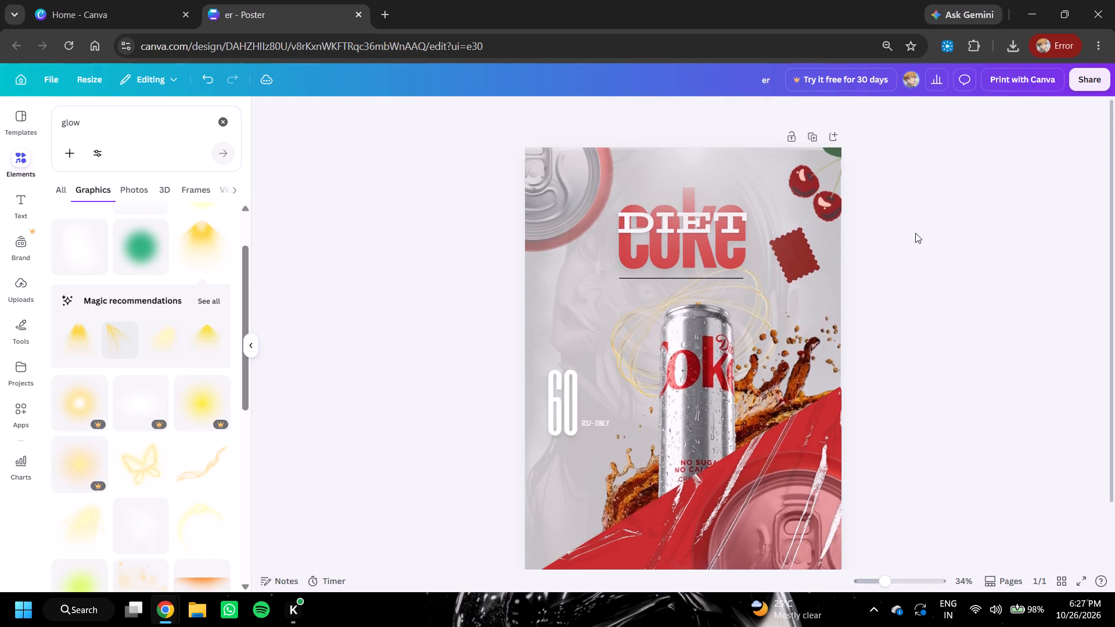
{"action": "scroll", "coordinate": [915, 233], "scroll_direction": "down", "scroll_amount": 1, "text": "ctrl"}
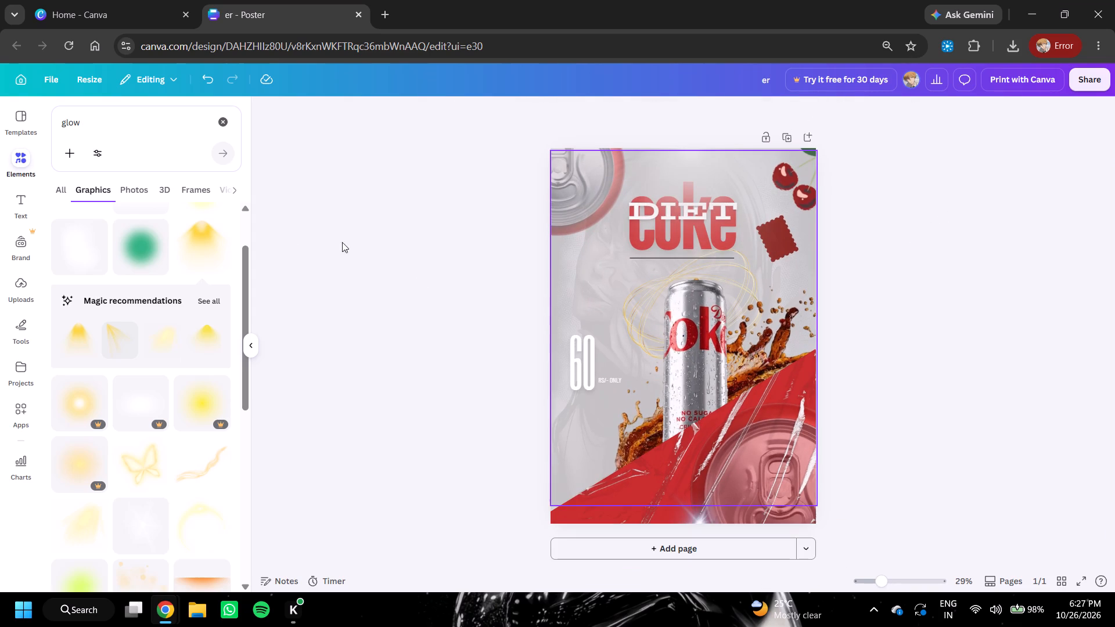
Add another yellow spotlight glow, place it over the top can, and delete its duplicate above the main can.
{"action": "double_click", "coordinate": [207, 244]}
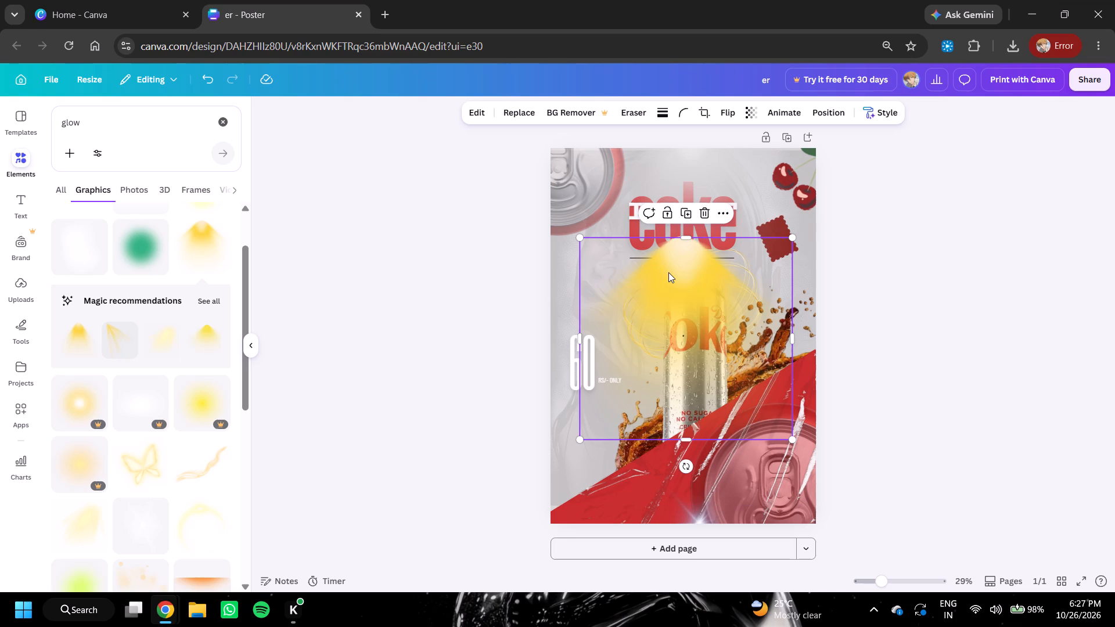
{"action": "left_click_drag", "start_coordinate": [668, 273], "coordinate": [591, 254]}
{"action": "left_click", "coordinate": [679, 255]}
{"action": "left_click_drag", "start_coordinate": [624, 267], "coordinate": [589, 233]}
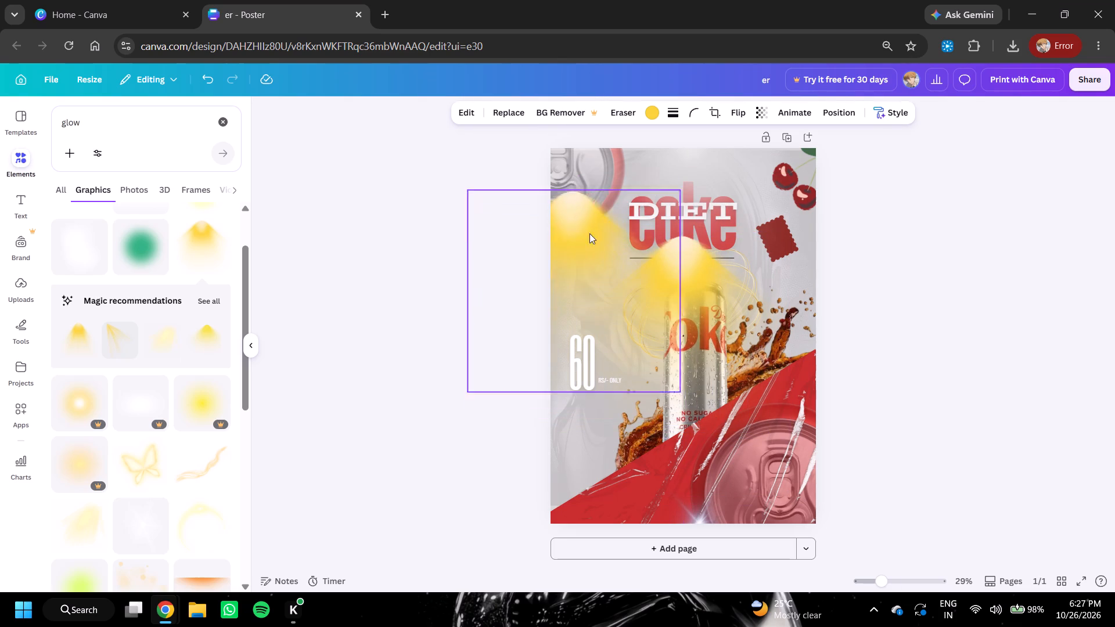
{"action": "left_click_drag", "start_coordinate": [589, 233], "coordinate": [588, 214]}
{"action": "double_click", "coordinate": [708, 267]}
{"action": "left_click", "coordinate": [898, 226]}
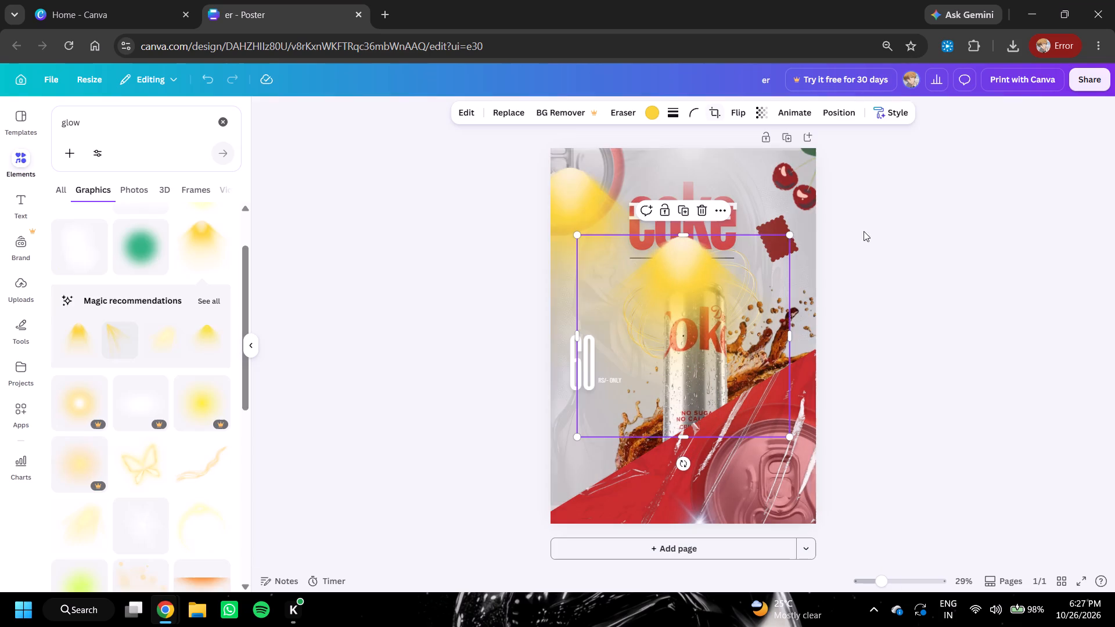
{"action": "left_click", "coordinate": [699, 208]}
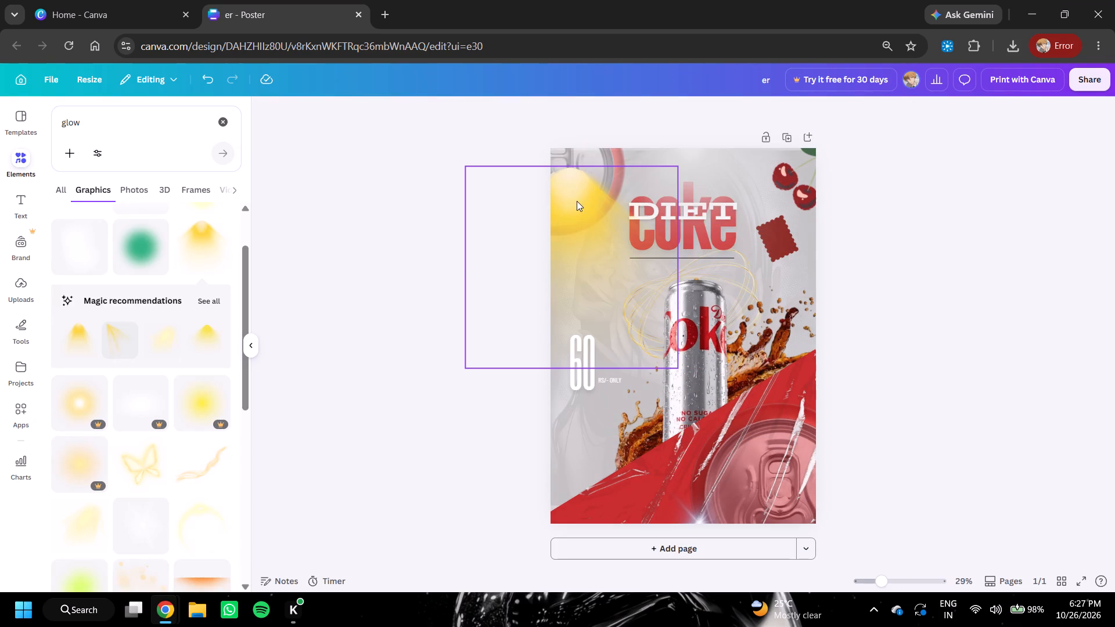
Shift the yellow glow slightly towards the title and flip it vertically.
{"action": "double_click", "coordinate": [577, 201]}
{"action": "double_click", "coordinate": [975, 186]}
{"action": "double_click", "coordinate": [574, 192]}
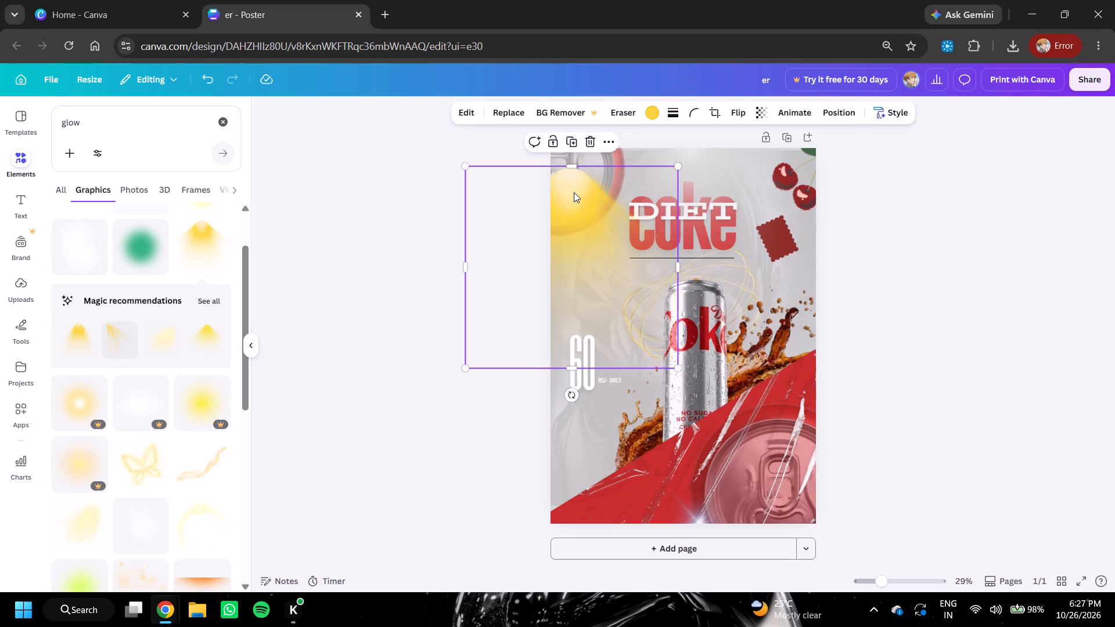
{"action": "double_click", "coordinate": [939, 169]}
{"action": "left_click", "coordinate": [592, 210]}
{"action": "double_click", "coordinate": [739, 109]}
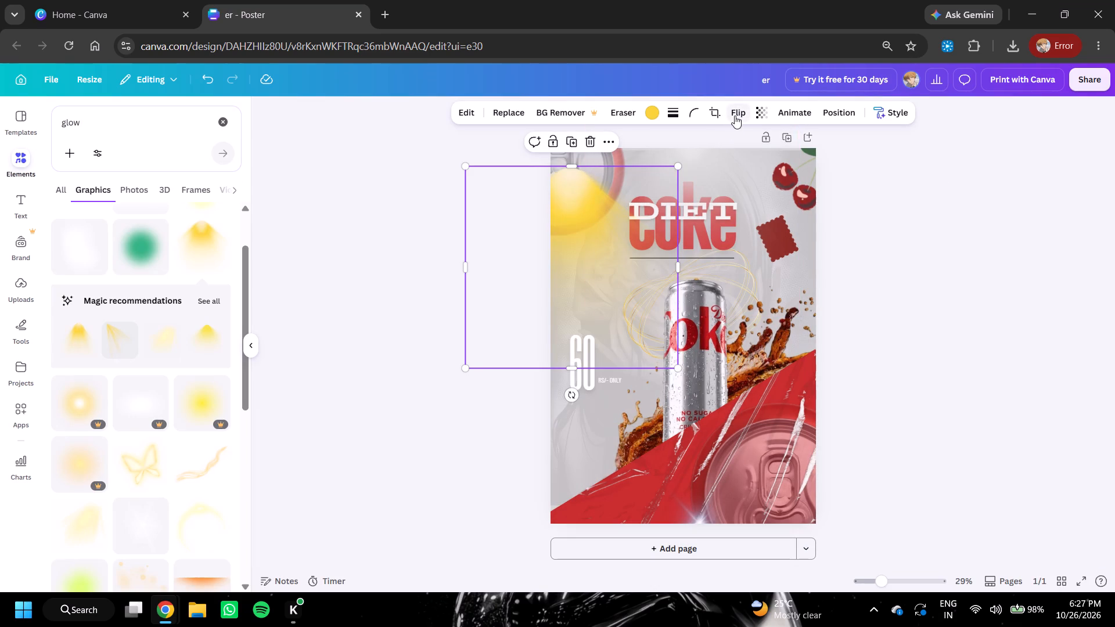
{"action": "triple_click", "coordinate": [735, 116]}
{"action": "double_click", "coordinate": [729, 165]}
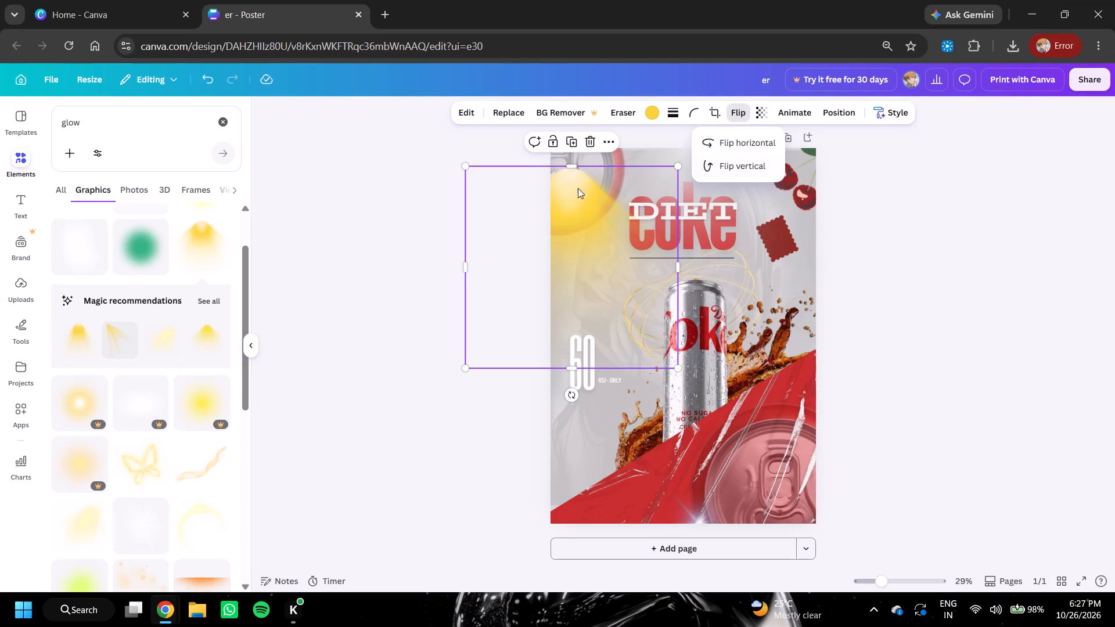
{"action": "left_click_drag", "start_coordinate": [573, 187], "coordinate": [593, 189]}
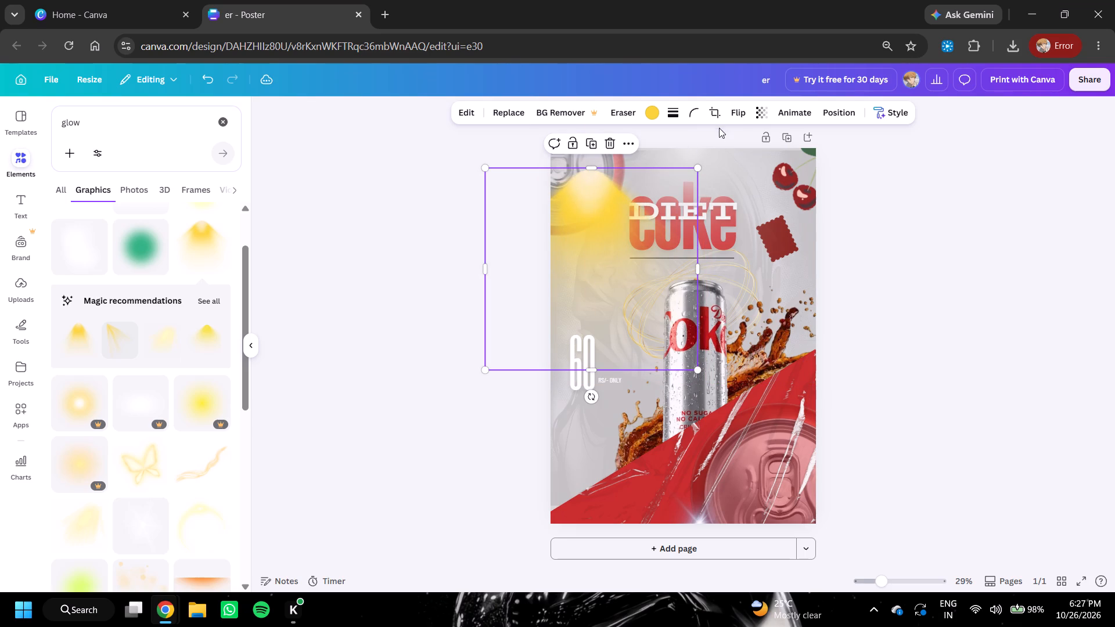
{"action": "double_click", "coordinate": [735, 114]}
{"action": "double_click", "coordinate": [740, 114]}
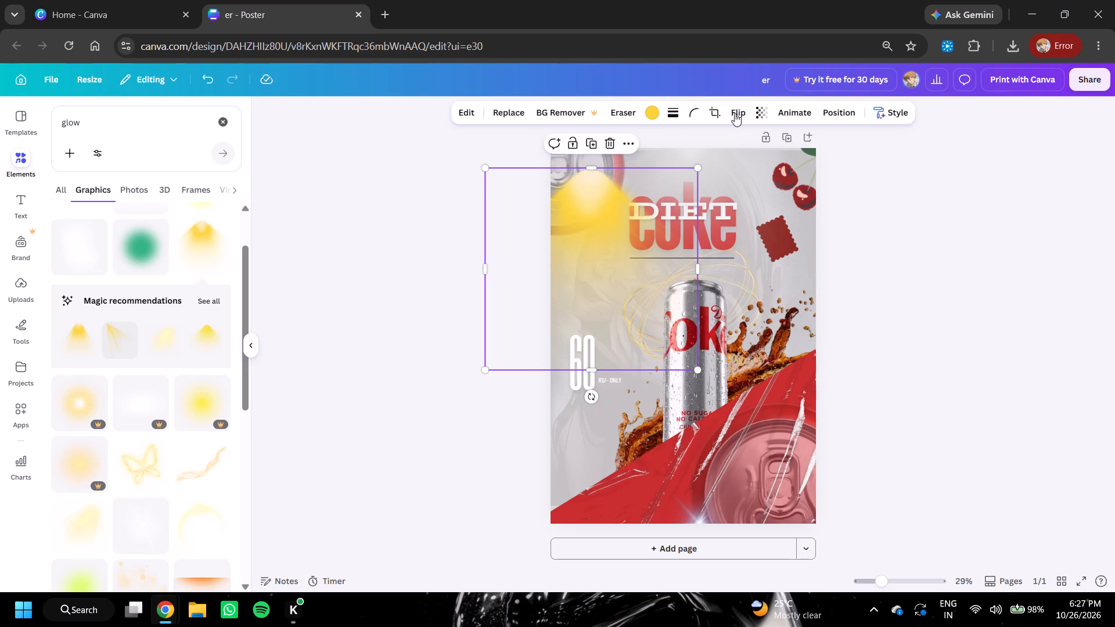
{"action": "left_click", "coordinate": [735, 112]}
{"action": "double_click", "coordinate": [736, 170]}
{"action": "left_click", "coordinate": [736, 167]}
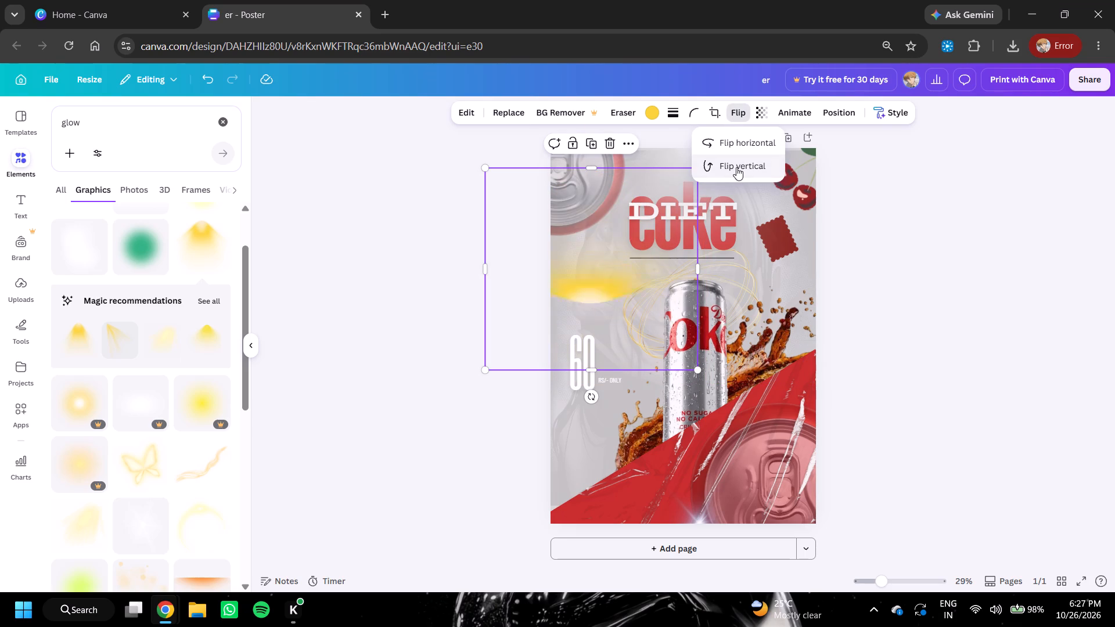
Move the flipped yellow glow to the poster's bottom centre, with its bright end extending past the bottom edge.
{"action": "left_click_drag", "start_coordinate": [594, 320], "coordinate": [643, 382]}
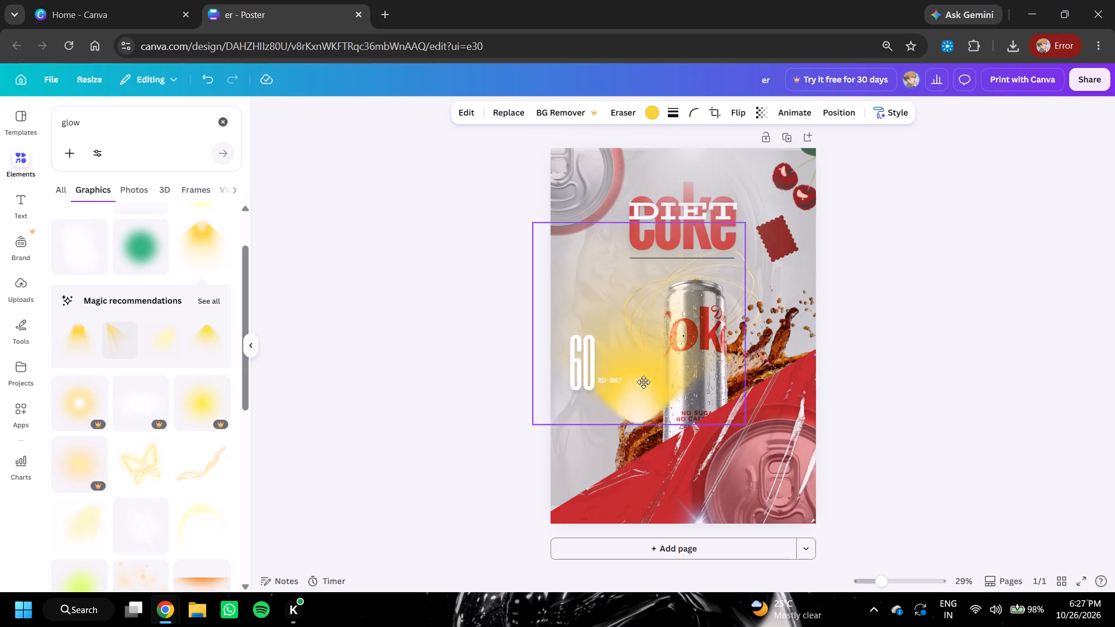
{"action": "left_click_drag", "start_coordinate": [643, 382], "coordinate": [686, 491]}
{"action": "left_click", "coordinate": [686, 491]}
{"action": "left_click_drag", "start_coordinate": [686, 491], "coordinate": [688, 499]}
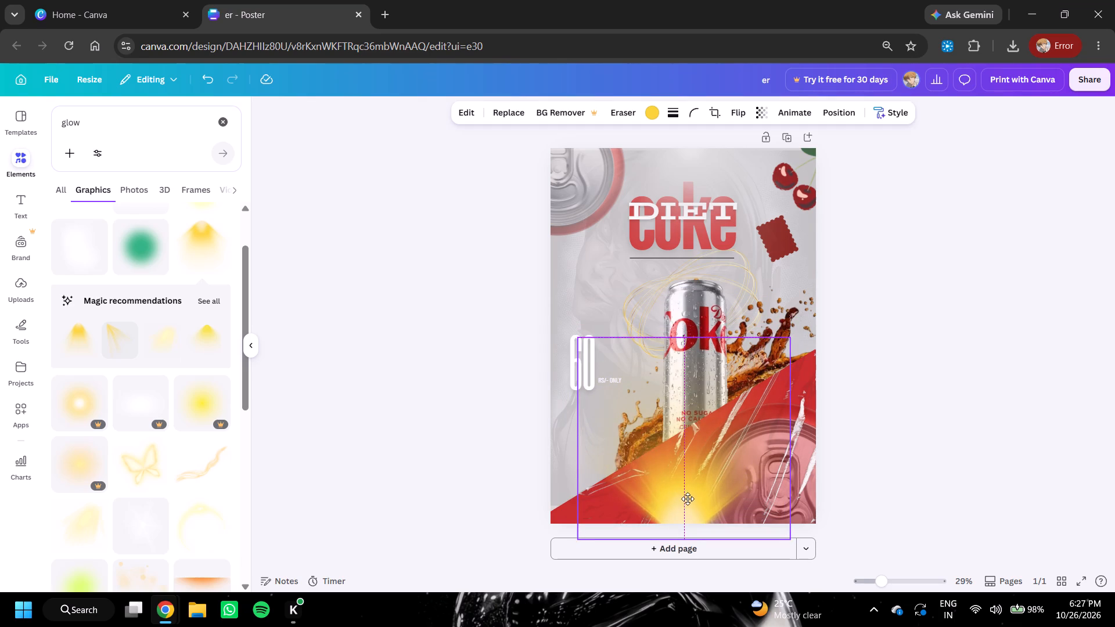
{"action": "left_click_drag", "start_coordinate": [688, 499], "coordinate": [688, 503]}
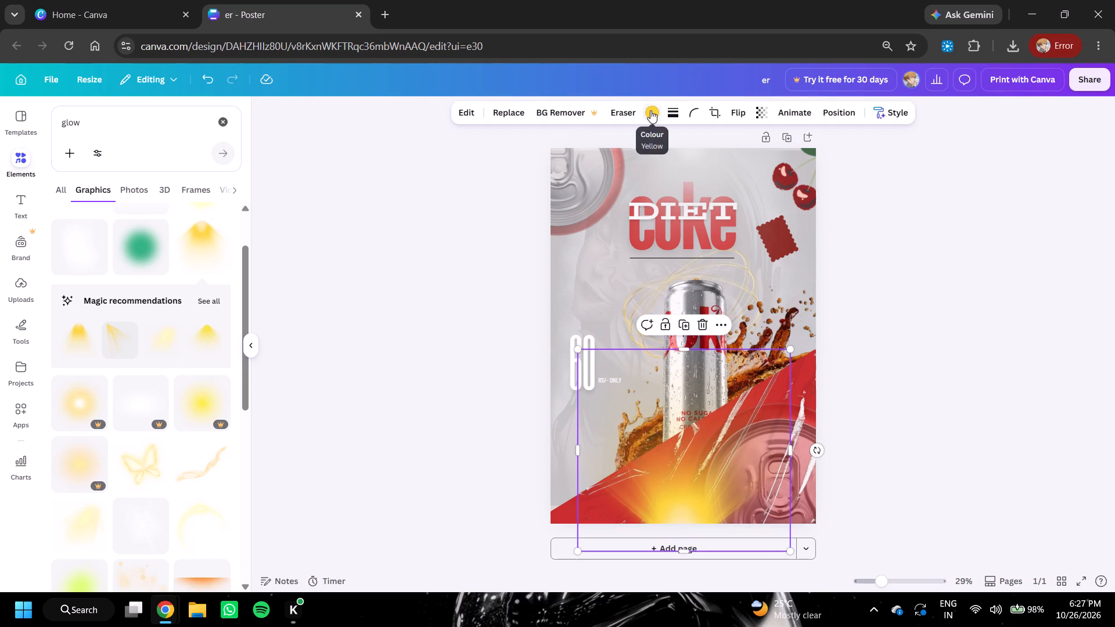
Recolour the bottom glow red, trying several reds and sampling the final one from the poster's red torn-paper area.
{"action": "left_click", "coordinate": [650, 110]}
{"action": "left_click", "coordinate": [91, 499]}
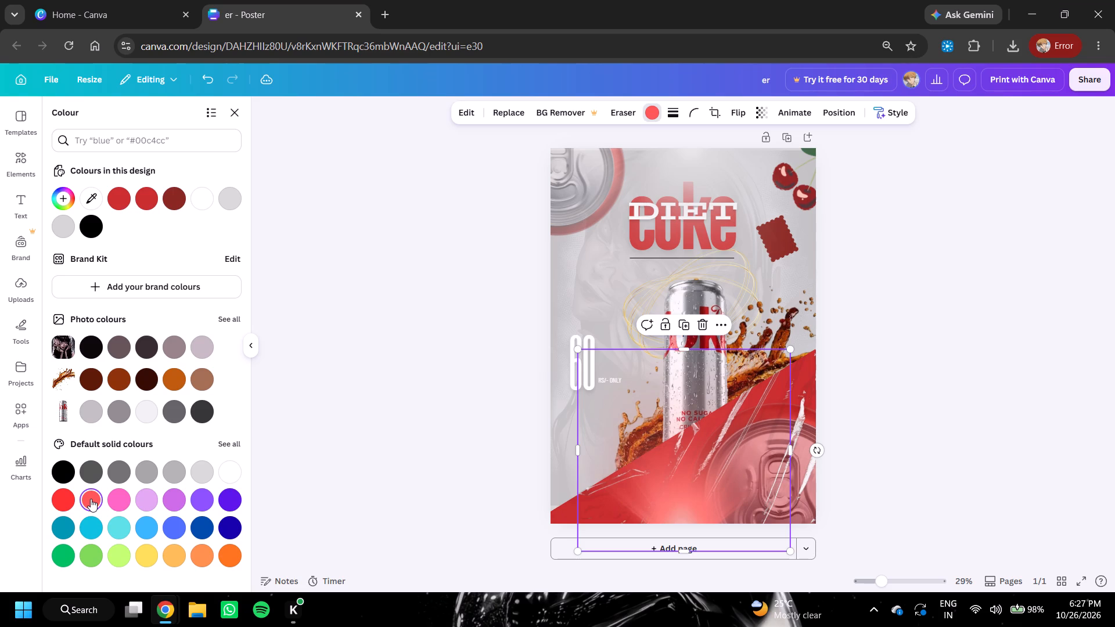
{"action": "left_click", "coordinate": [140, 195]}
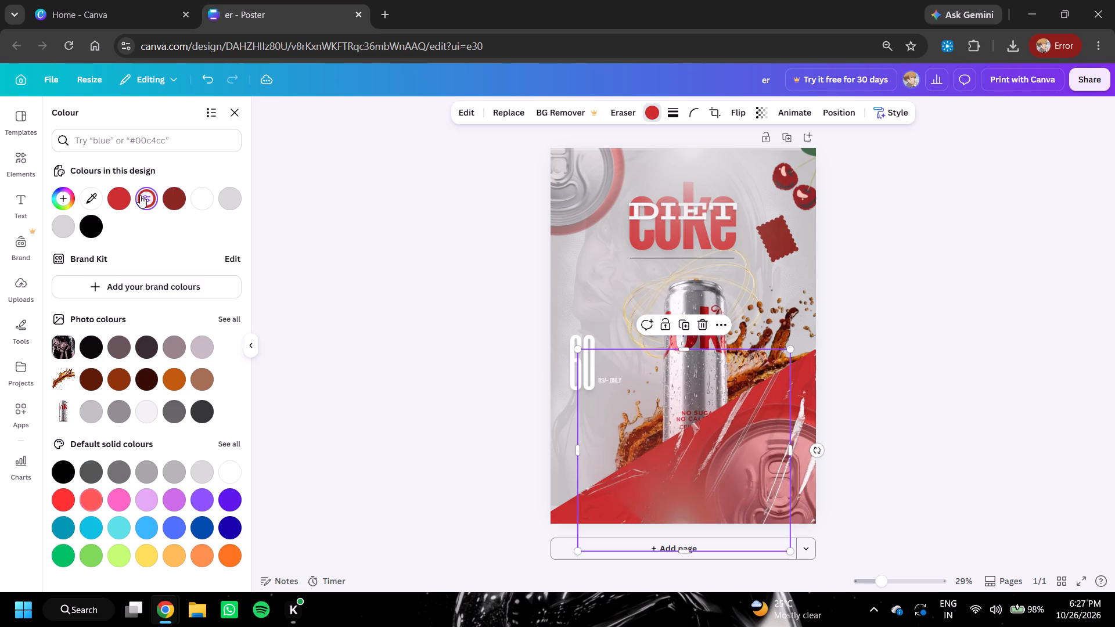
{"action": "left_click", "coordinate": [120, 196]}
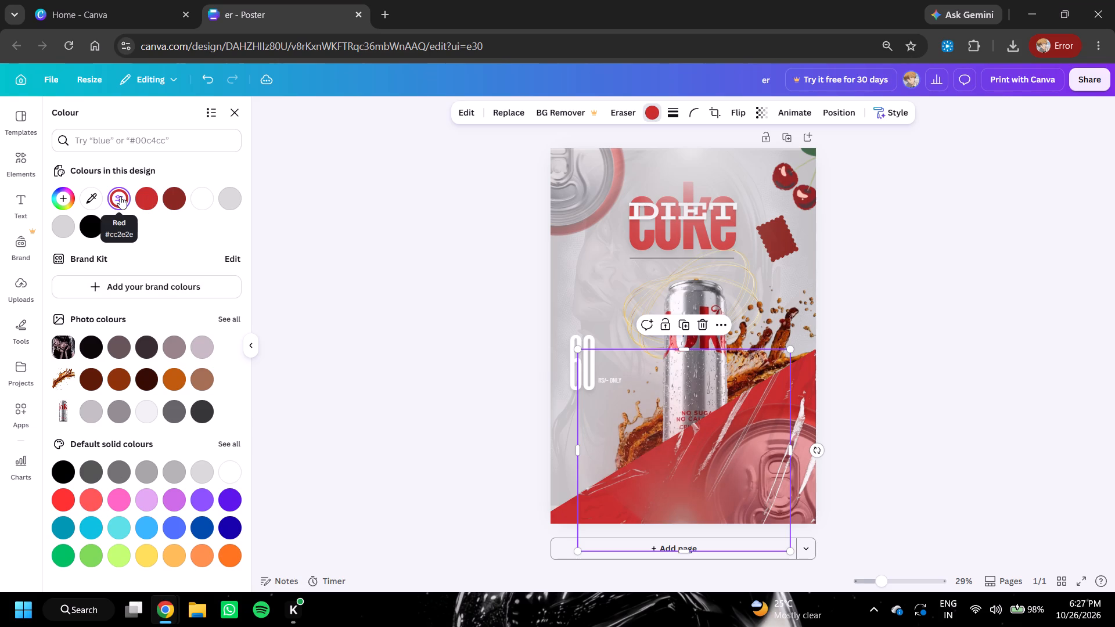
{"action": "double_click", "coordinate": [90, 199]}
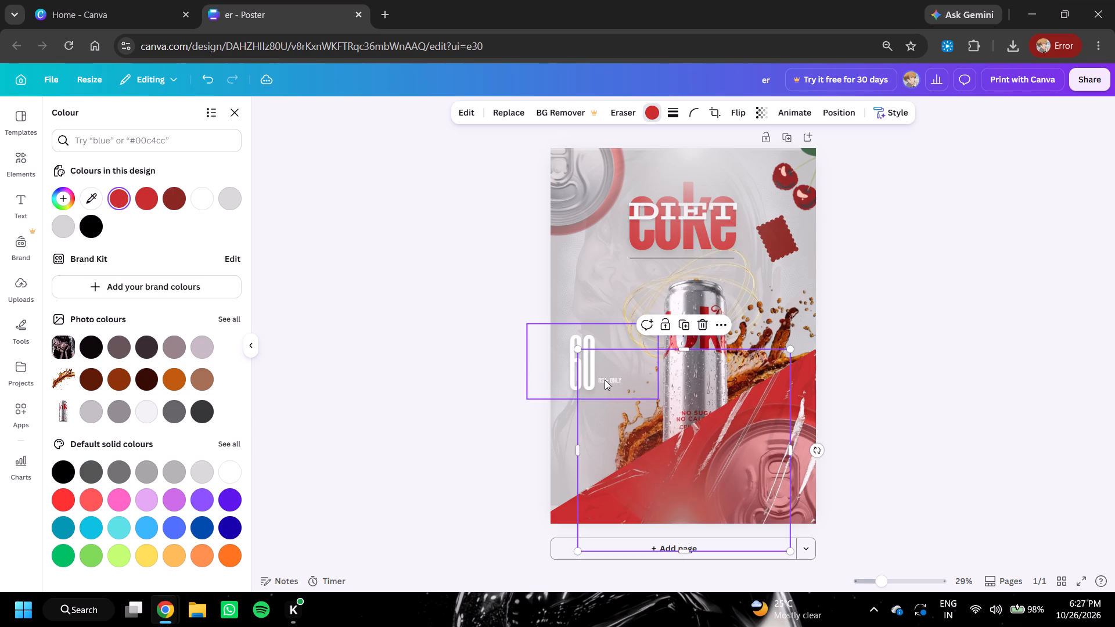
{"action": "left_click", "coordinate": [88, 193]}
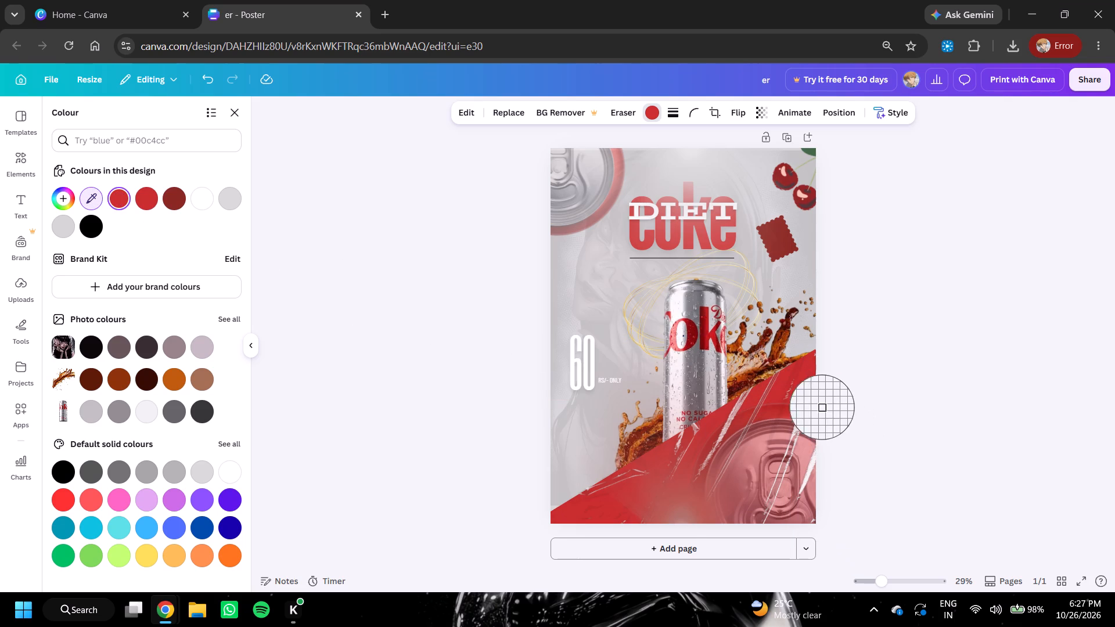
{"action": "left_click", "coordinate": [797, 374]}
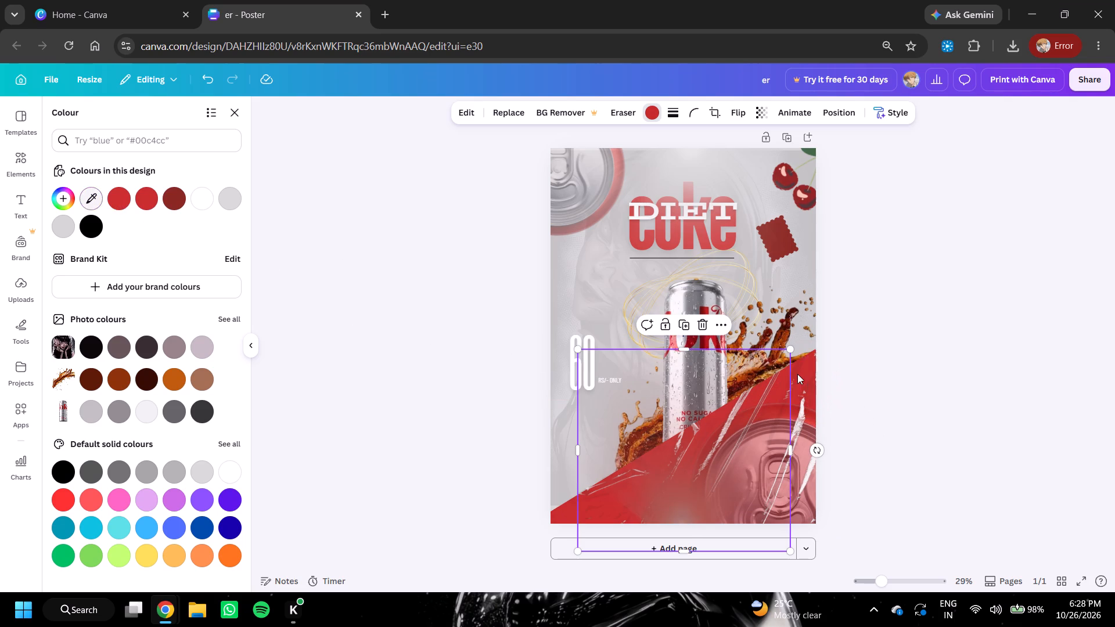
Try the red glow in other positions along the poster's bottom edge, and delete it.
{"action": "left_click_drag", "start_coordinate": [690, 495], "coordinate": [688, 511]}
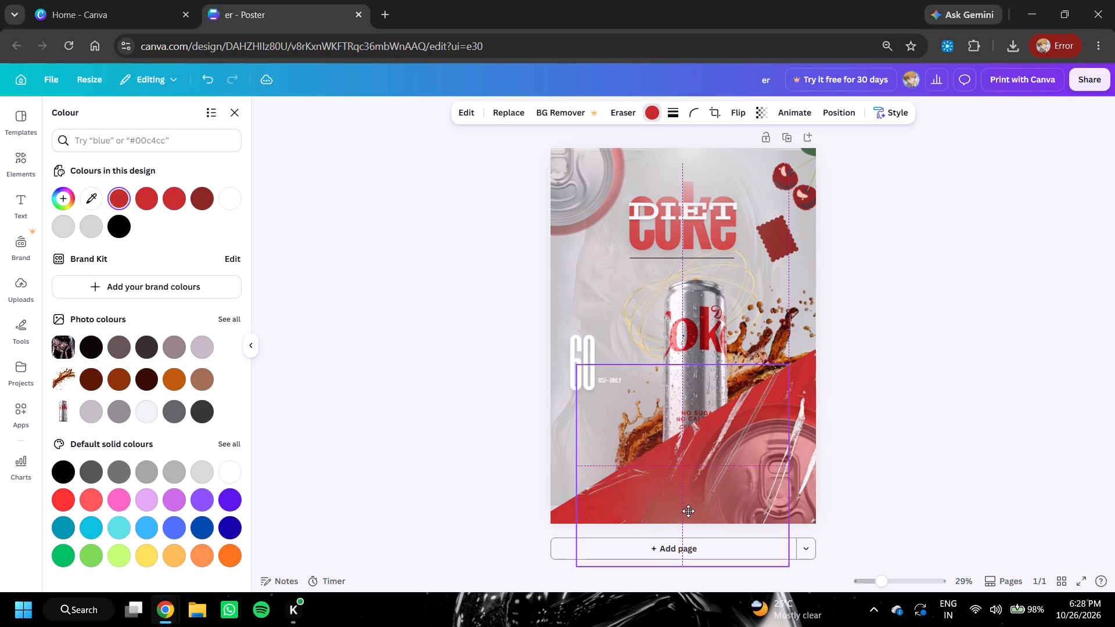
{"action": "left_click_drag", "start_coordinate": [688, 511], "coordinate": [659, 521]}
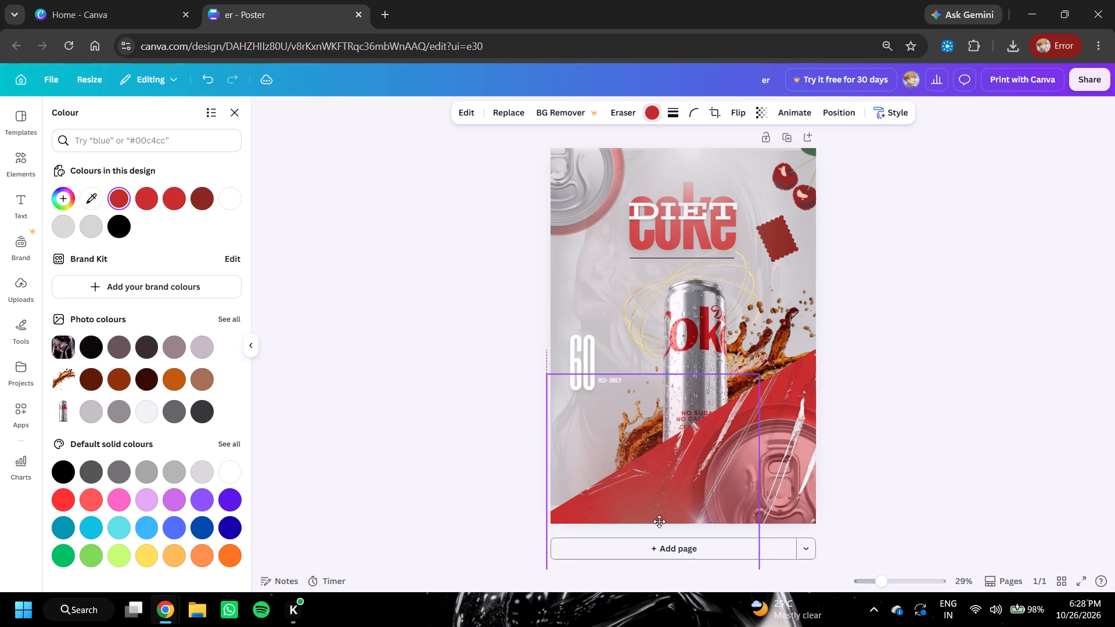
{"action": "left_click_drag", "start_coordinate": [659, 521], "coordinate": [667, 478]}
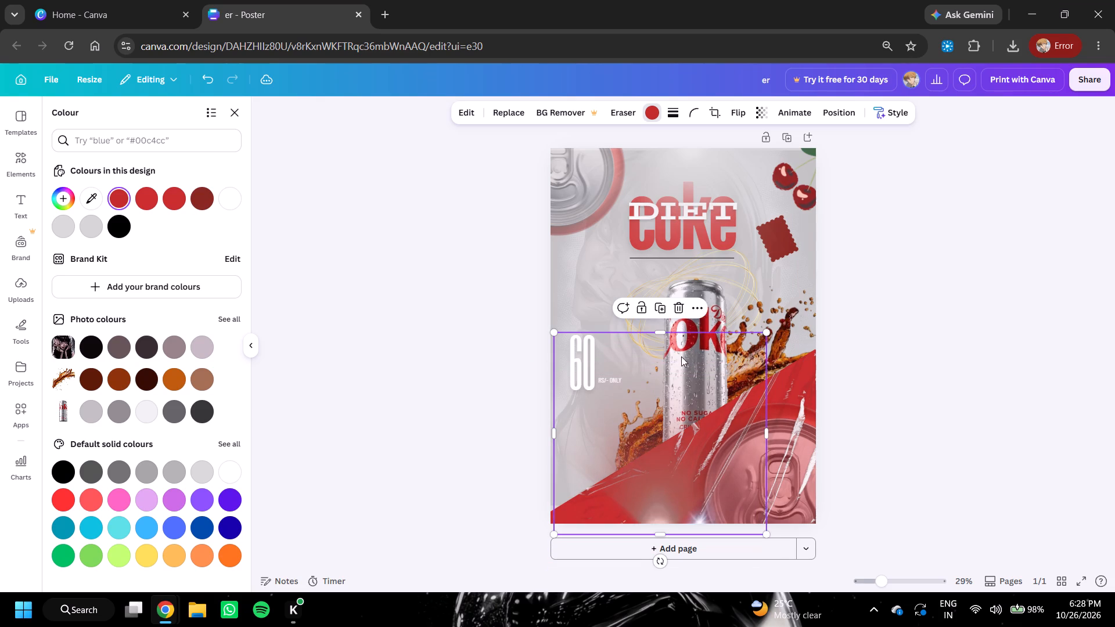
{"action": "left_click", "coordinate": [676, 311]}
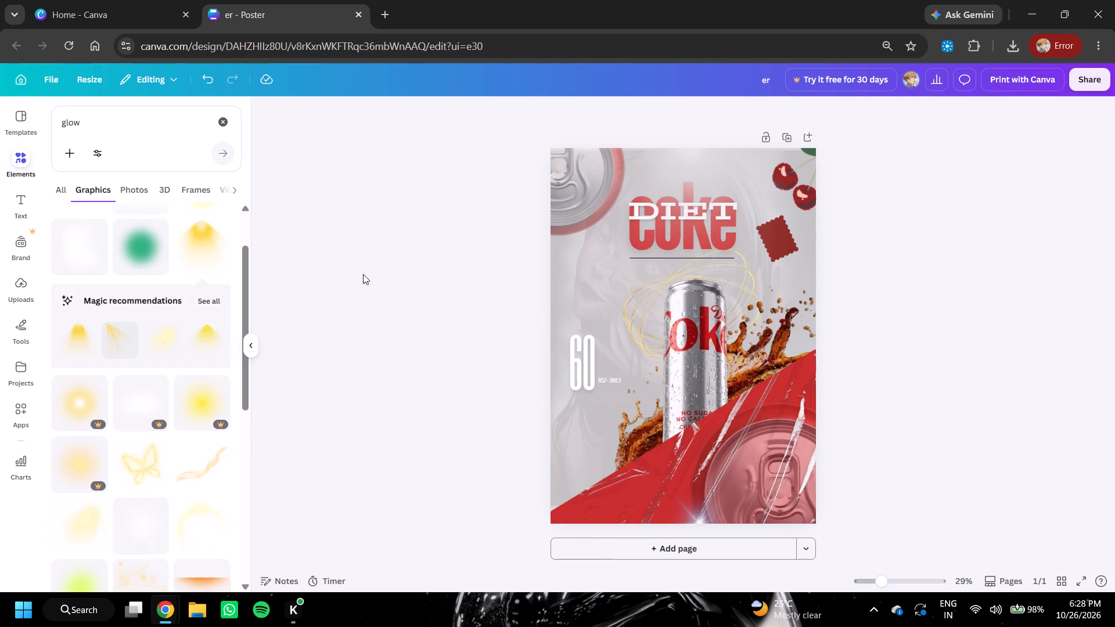
Star the yellow spotlight graphic in the glow search results.
{"action": "triple_click", "coordinate": [221, 225]}
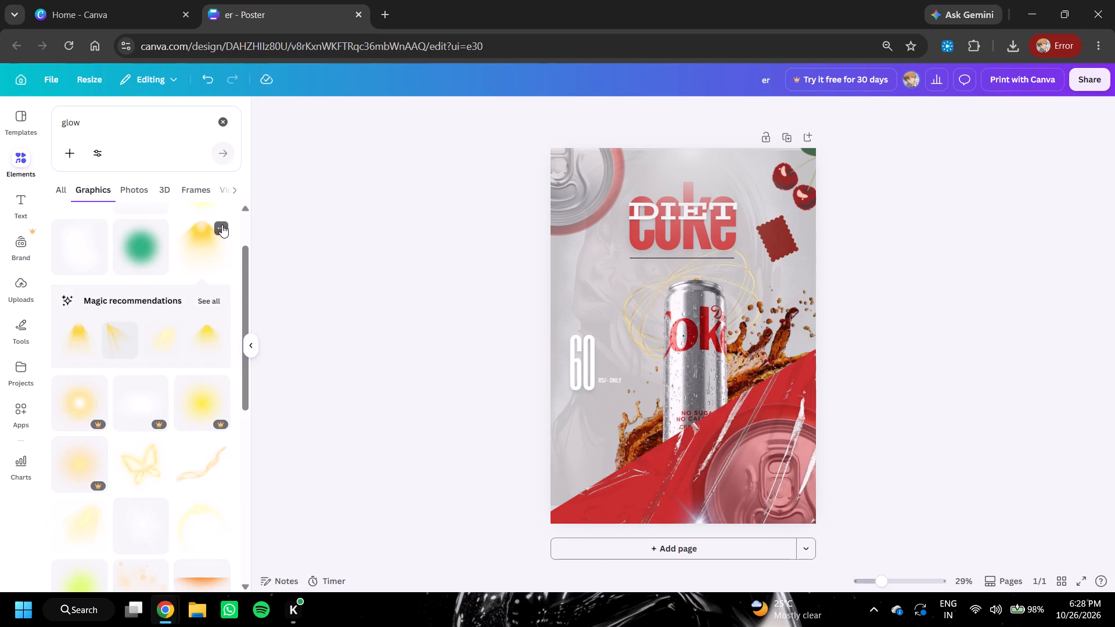
{"action": "double_click", "coordinate": [222, 225]}
{"action": "double_click", "coordinate": [222, 225]}
{"action": "left_click", "coordinate": [217, 224]}
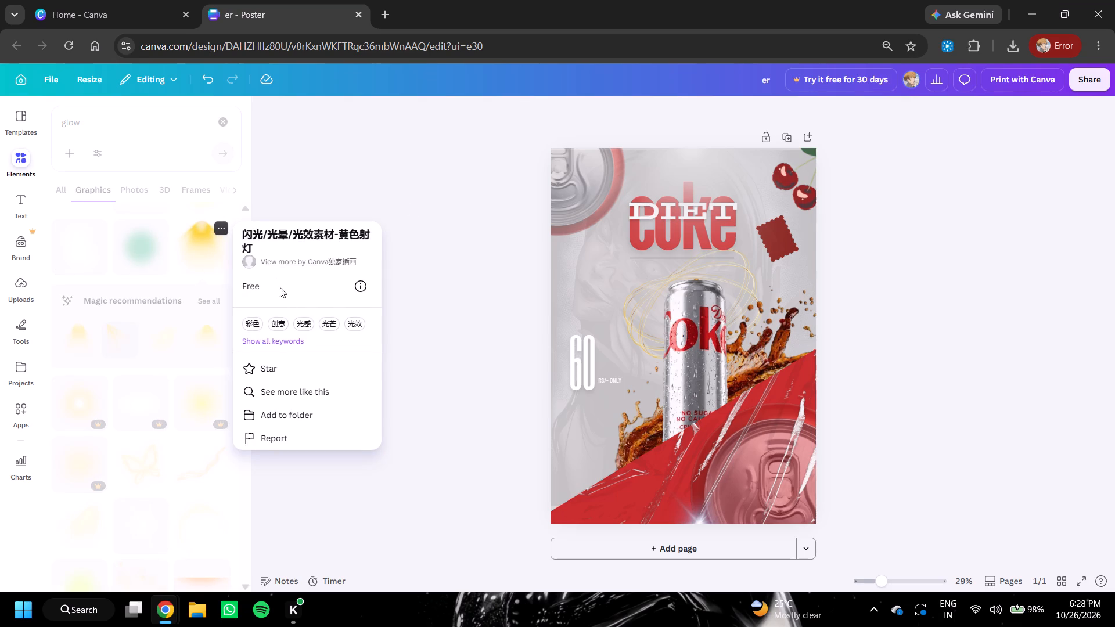
{"action": "left_click", "coordinate": [272, 373]}
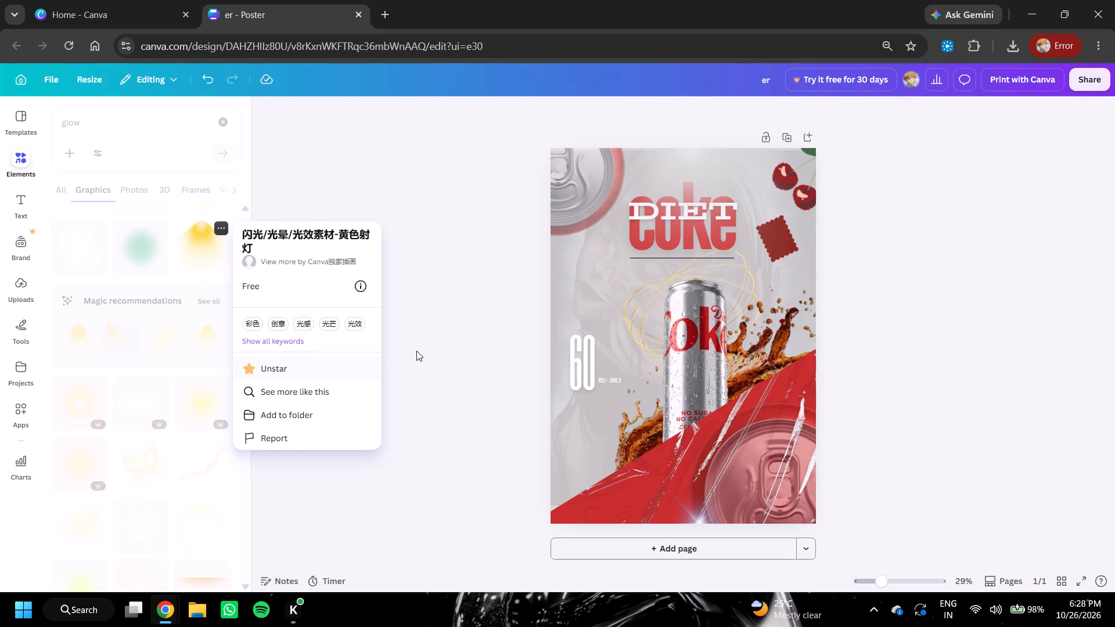
{"action": "left_click", "coordinate": [417, 351]}
Examine the remaining graphics in the glow search results, and clear the search.
{"action": "scroll", "coordinate": [116, 398], "scroll_direction": "down", "scroll_amount": 3}
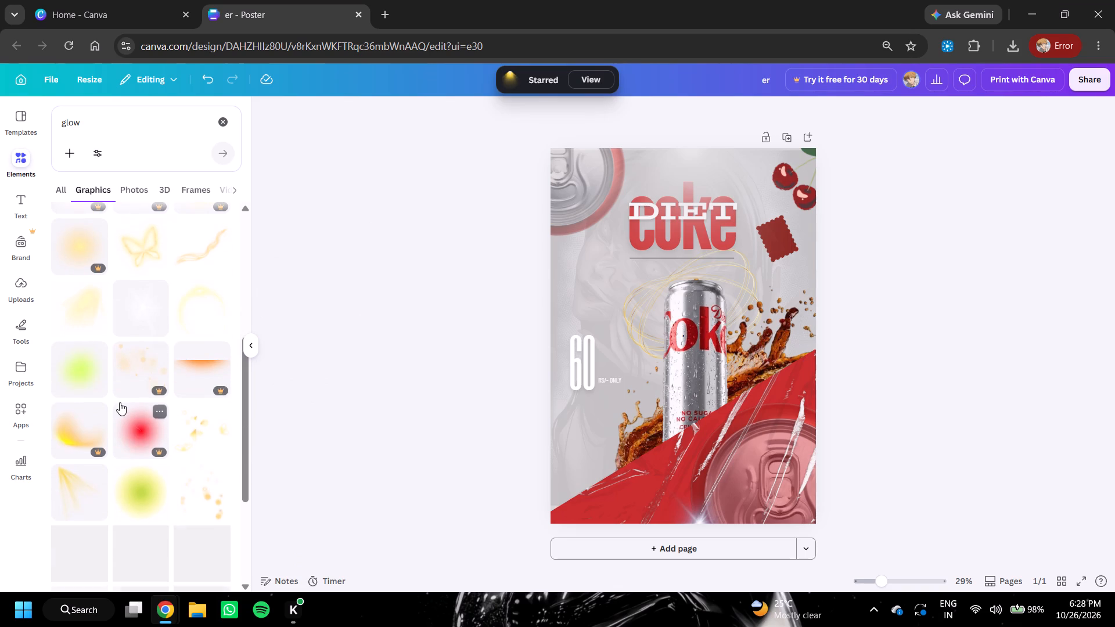
{"action": "scroll", "coordinate": [121, 404], "scroll_direction": "down", "scroll_amount": 2}
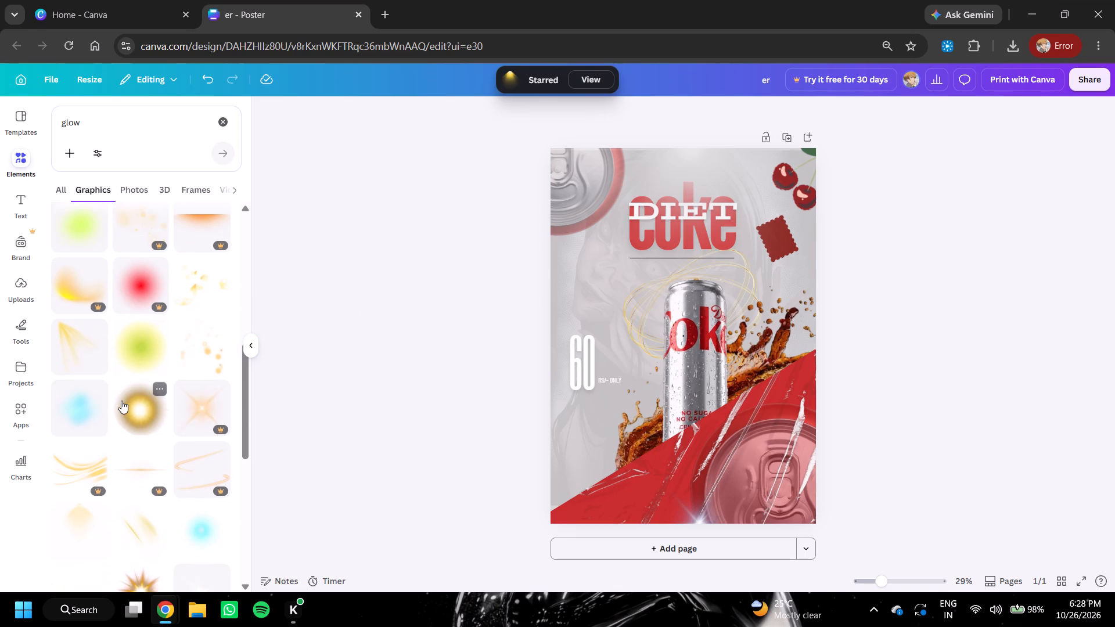
{"action": "scroll", "coordinate": [121, 401], "scroll_direction": "down", "scroll_amount": 6}
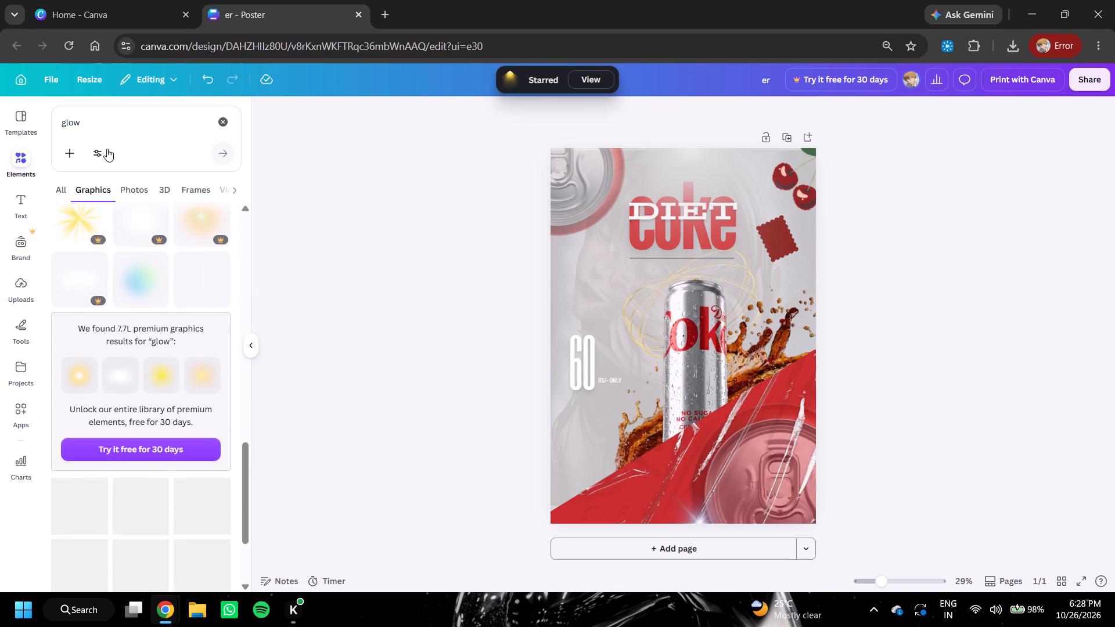
{"action": "double_click", "coordinate": [221, 126]}
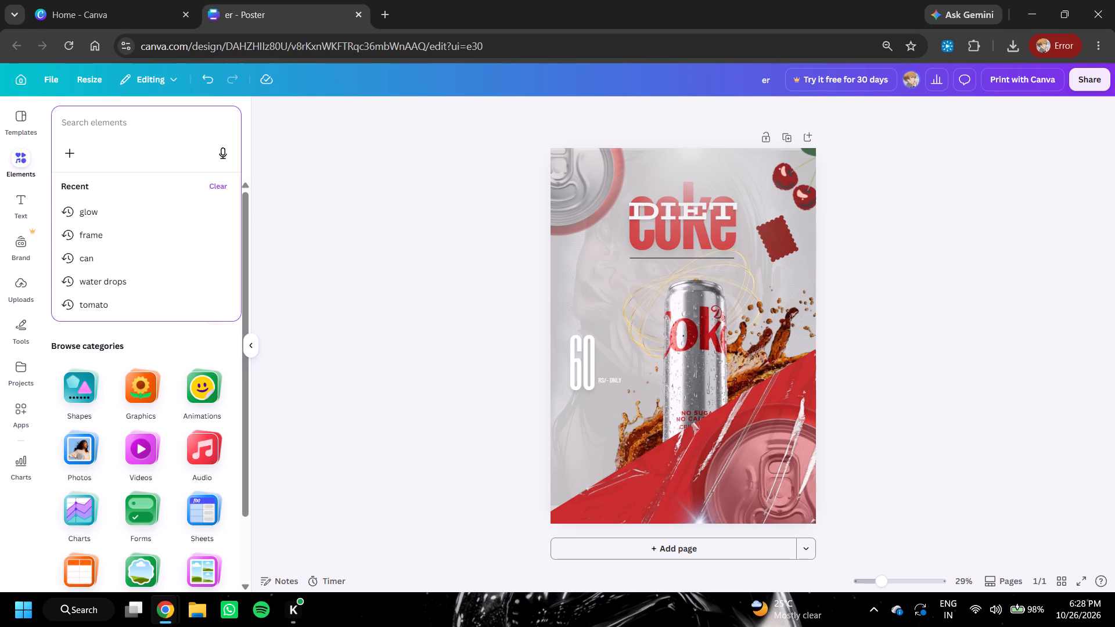
Delete the dark red scalloped stamp shape below the cherries.
{"action": "left_click", "coordinate": [780, 243]}
{"action": "double_click", "coordinate": [802, 248]}
{"action": "double_click", "coordinate": [882, 246]}
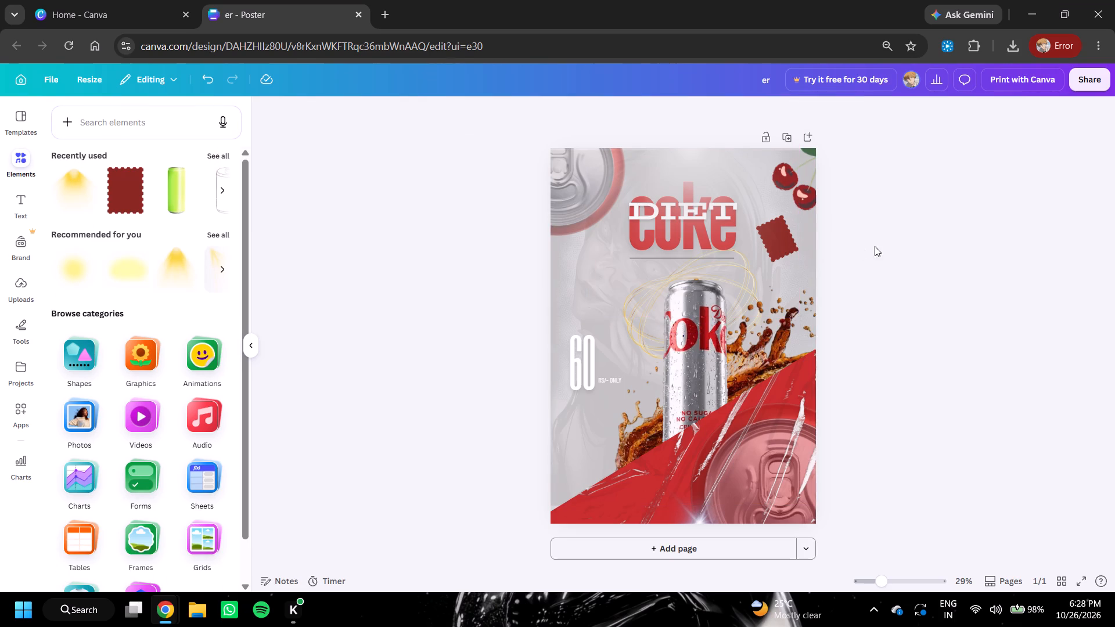
{"action": "left_click", "coordinate": [790, 243]}
{"action": "left_click", "coordinate": [862, 247]}
{"action": "left_click_drag", "start_coordinate": [775, 243], "coordinate": [743, 244]}
{"action": "left_click", "coordinate": [743, 244]}
{"action": "left_click", "coordinate": [788, 246]}
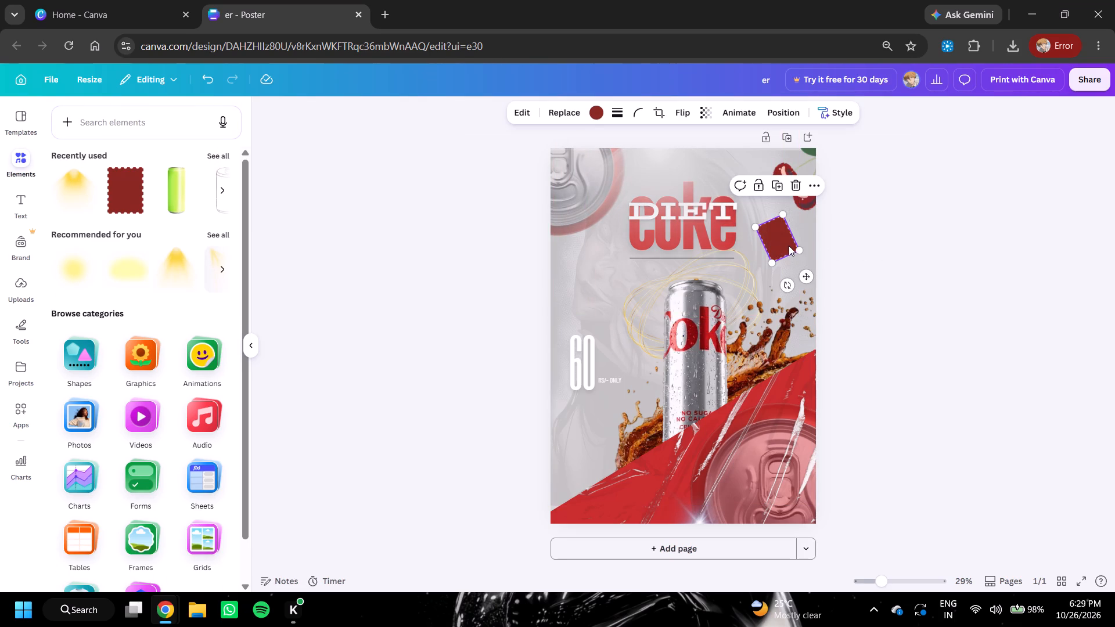
{"action": "double_click", "coordinate": [791, 185]}
Shift the light-grey spotlight glow at the poster's top sideways so it is centred roughly above the can.
{"action": "left_click_drag", "start_coordinate": [649, 165], "coordinate": [660, 167]}
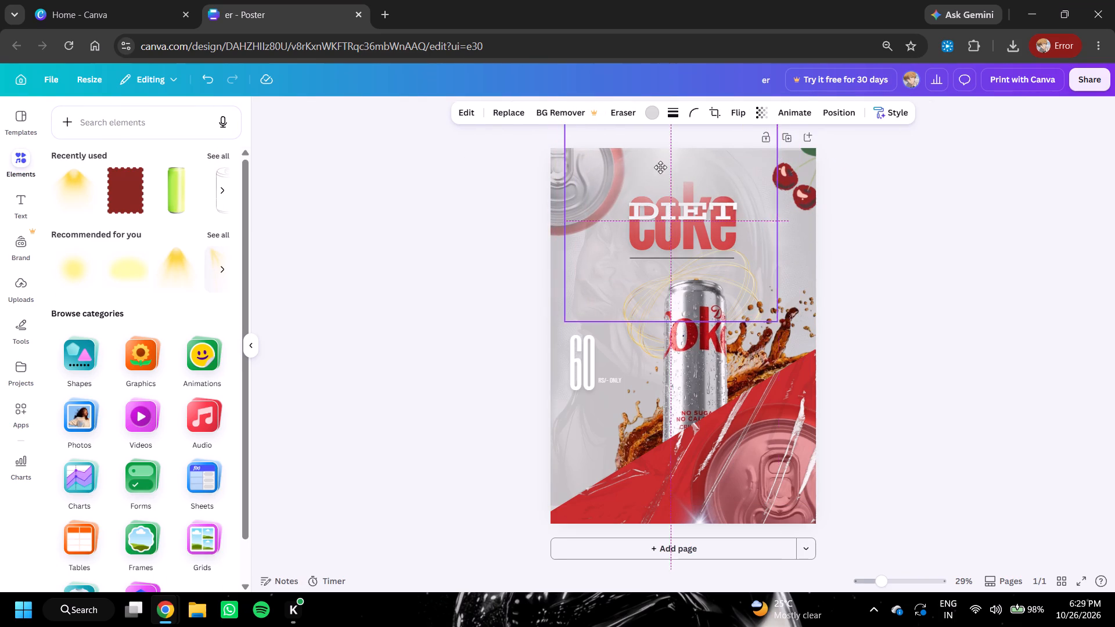
{"action": "left_click_drag", "start_coordinate": [660, 167], "coordinate": [682, 168]}
{"action": "triple_click", "coordinate": [685, 168]}
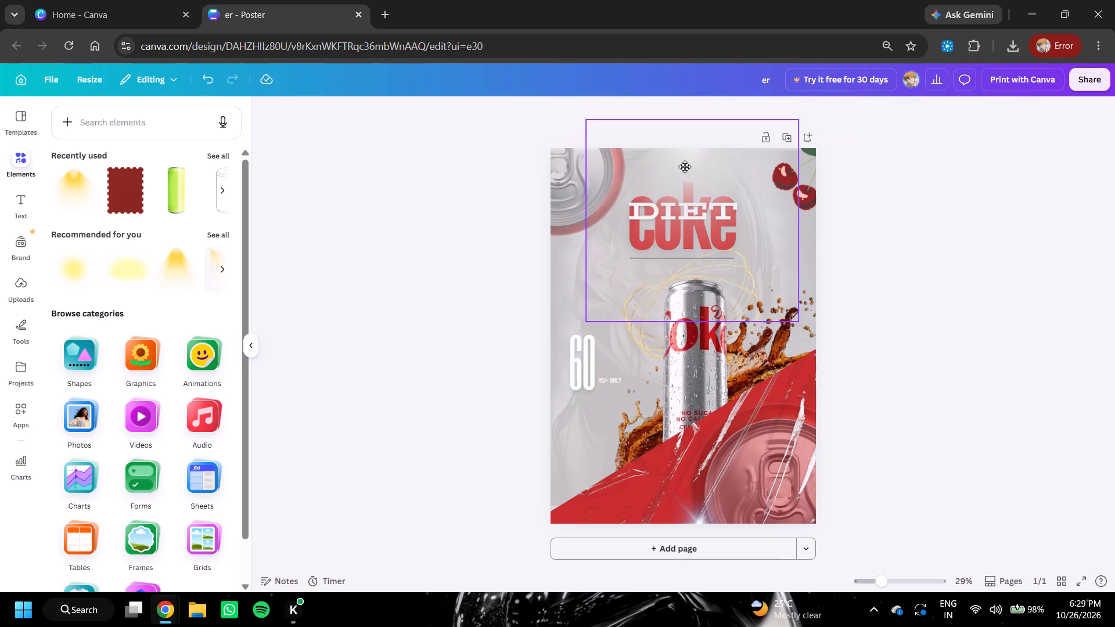
{"action": "left_click", "coordinate": [976, 243]}
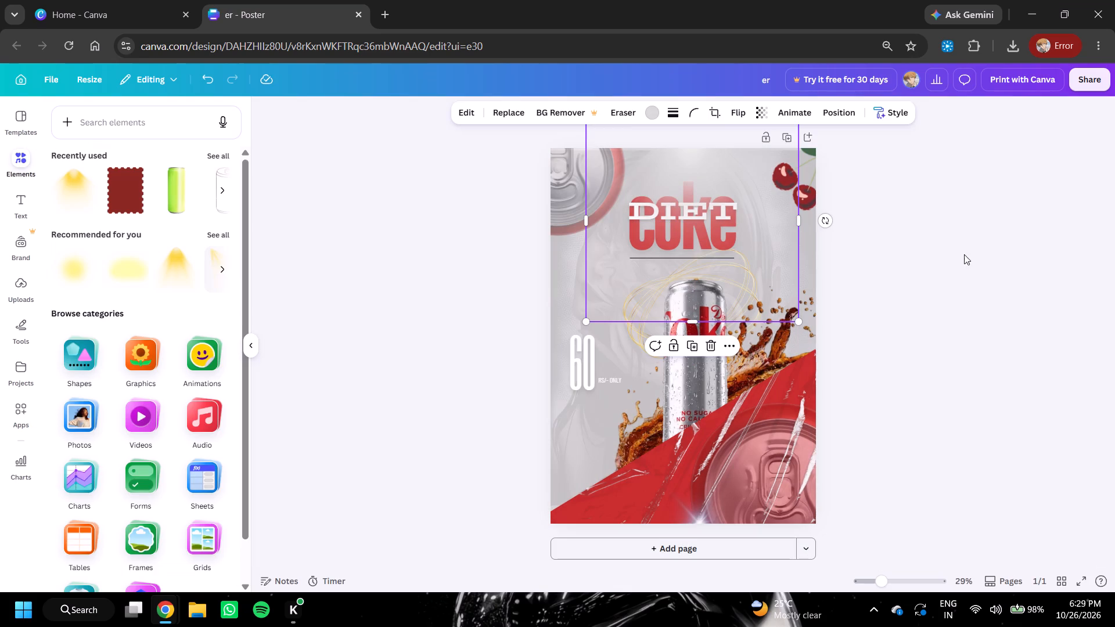
{"action": "left_click", "coordinate": [932, 273]}
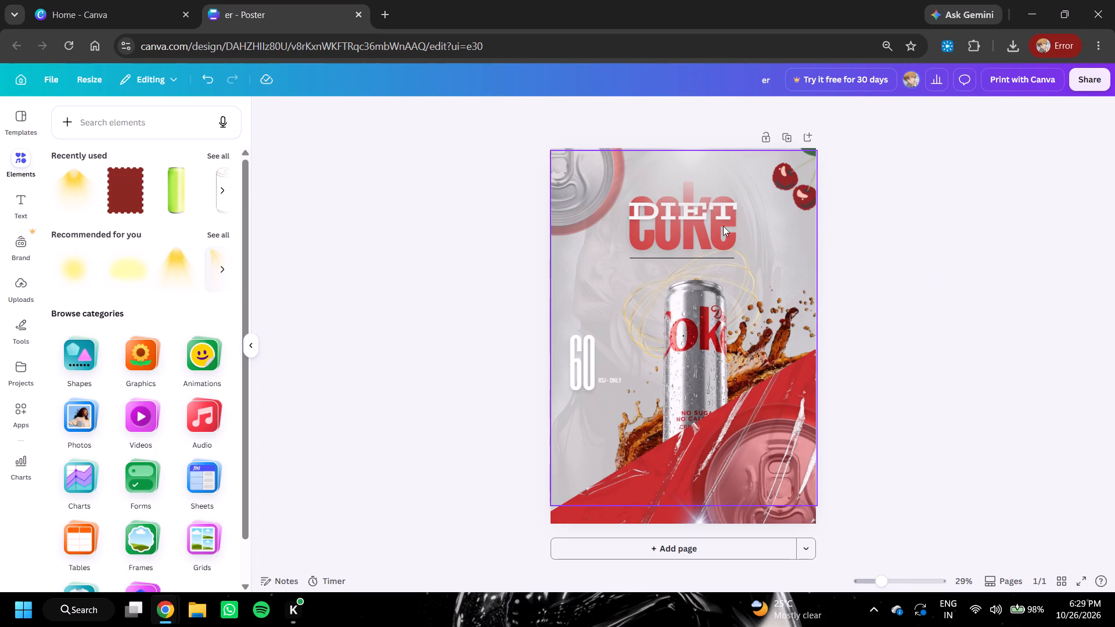
Look through the element categories, including the Animations collection, for further poster decorations.
{"action": "scroll", "coordinate": [160, 356], "scroll_direction": "down", "scroll_amount": 1}
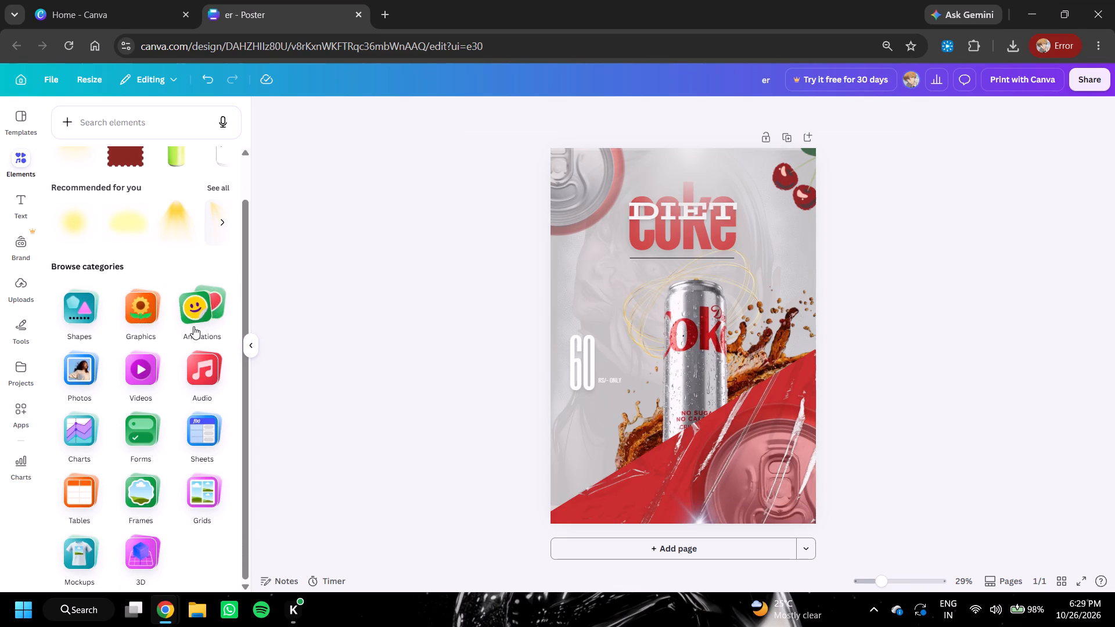
{"action": "double_click", "coordinate": [192, 322]}
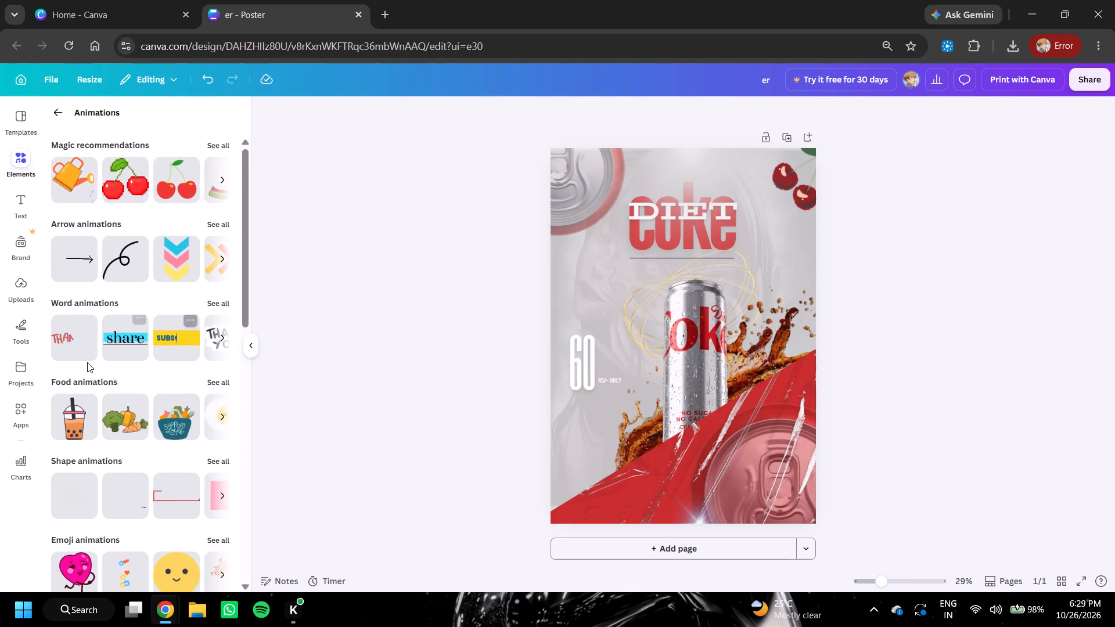
{"action": "scroll", "coordinate": [87, 362], "scroll_direction": "down", "scroll_amount": 3}
{"action": "scroll", "coordinate": [84, 359], "scroll_direction": "up", "scroll_amount": 2}
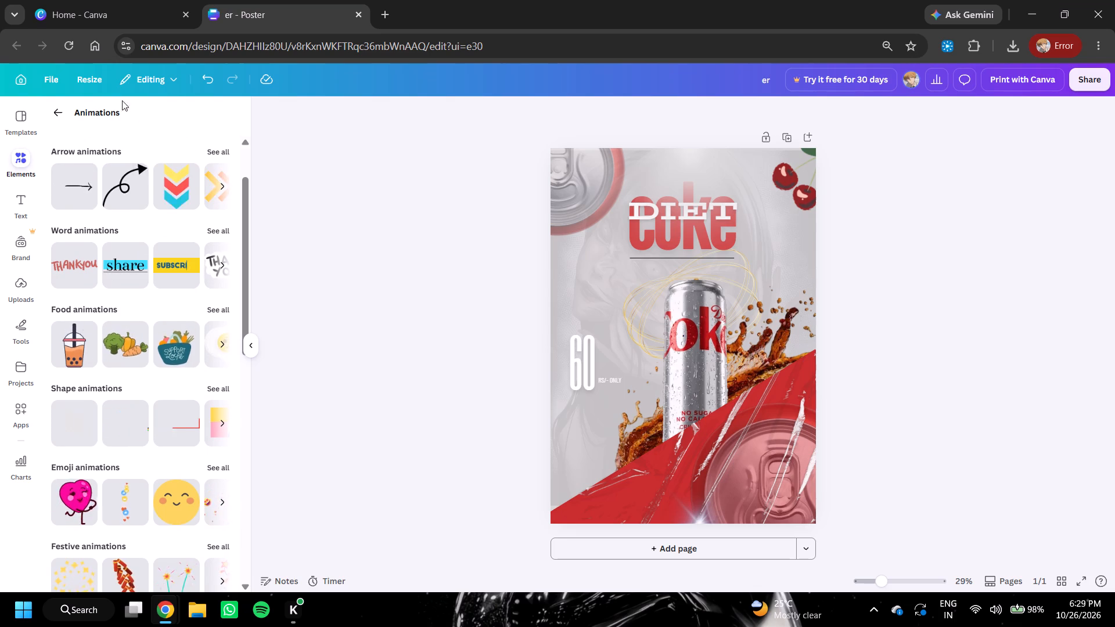
{"action": "double_click", "coordinate": [51, 105]}
{"action": "scroll", "coordinate": [155, 402], "scroll_direction": "down", "scroll_amount": 6}
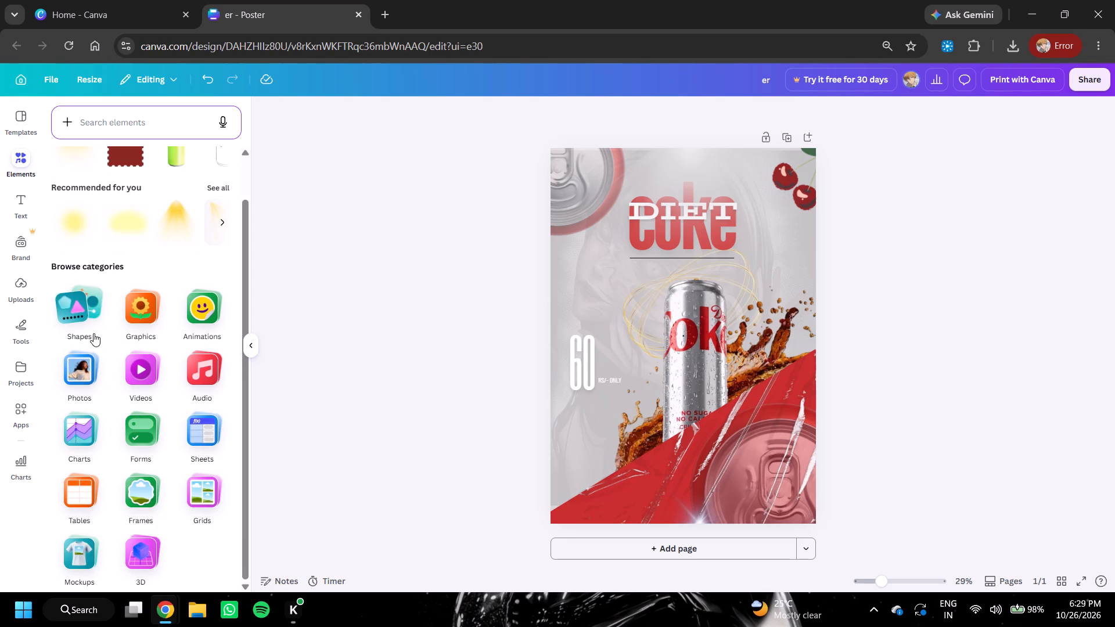
{"action": "scroll", "coordinate": [147, 319], "scroll_direction": "down", "scroll_amount": 4}
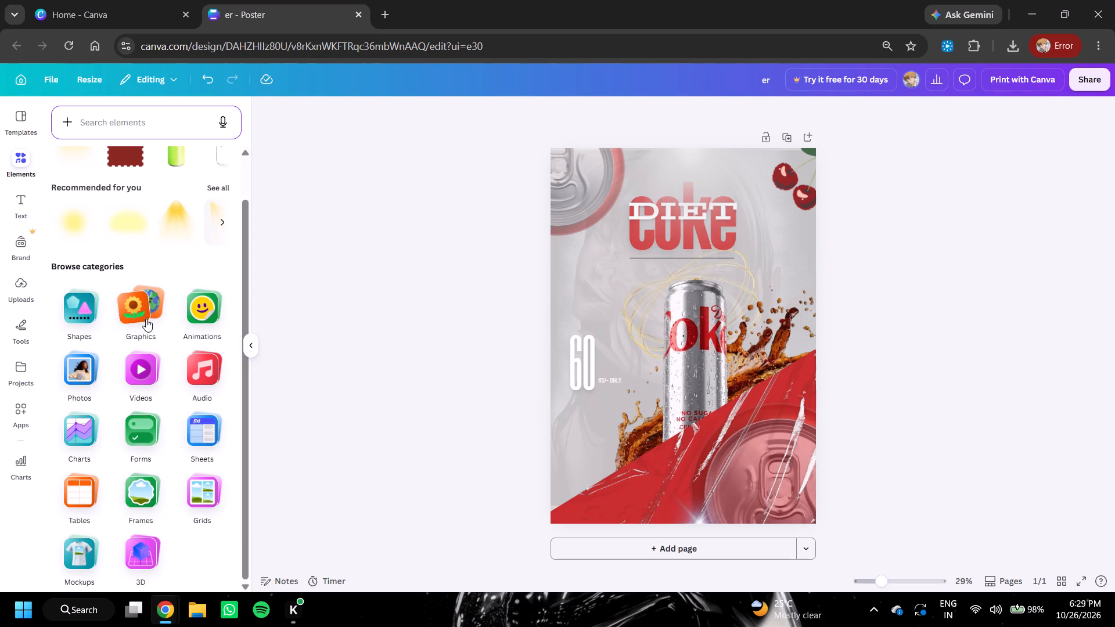
{"action": "scroll", "coordinate": [155, 406], "scroll_direction": "down", "scroll_amount": 1}
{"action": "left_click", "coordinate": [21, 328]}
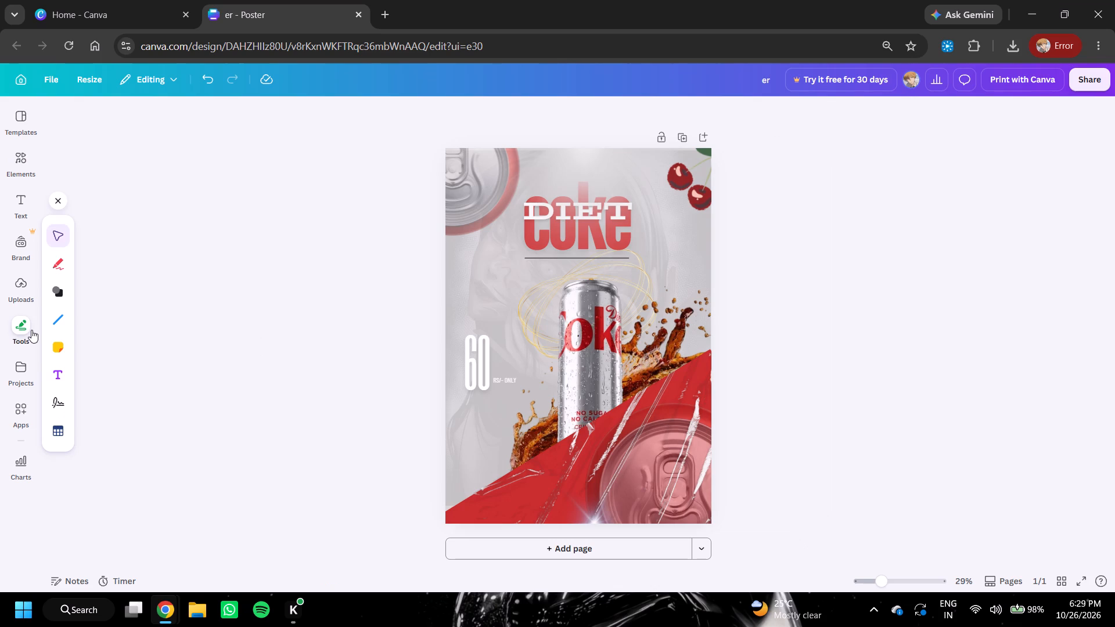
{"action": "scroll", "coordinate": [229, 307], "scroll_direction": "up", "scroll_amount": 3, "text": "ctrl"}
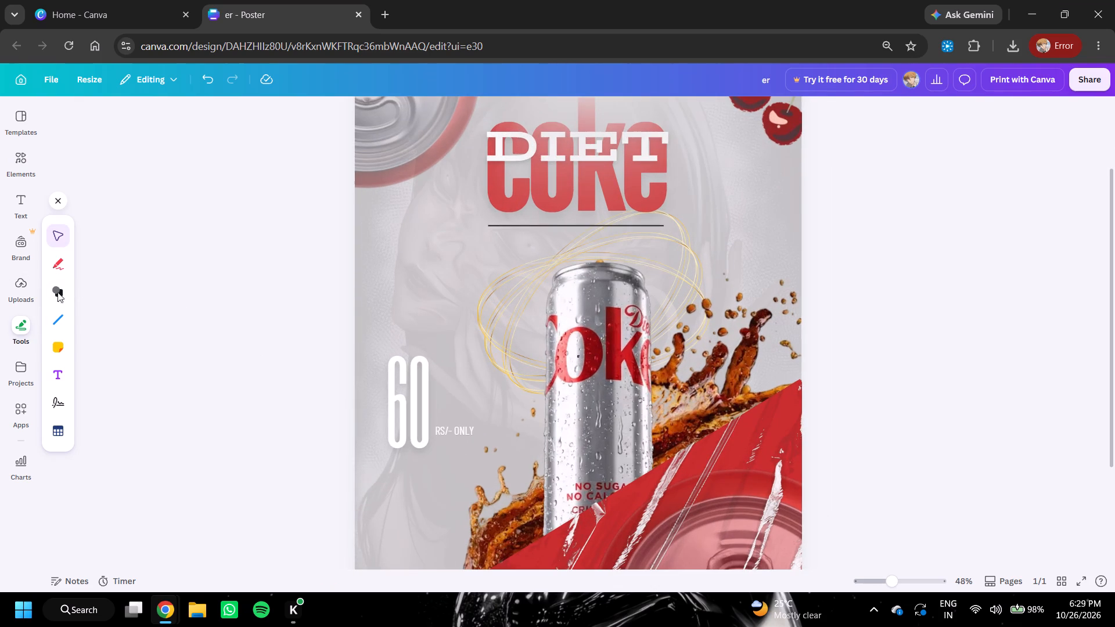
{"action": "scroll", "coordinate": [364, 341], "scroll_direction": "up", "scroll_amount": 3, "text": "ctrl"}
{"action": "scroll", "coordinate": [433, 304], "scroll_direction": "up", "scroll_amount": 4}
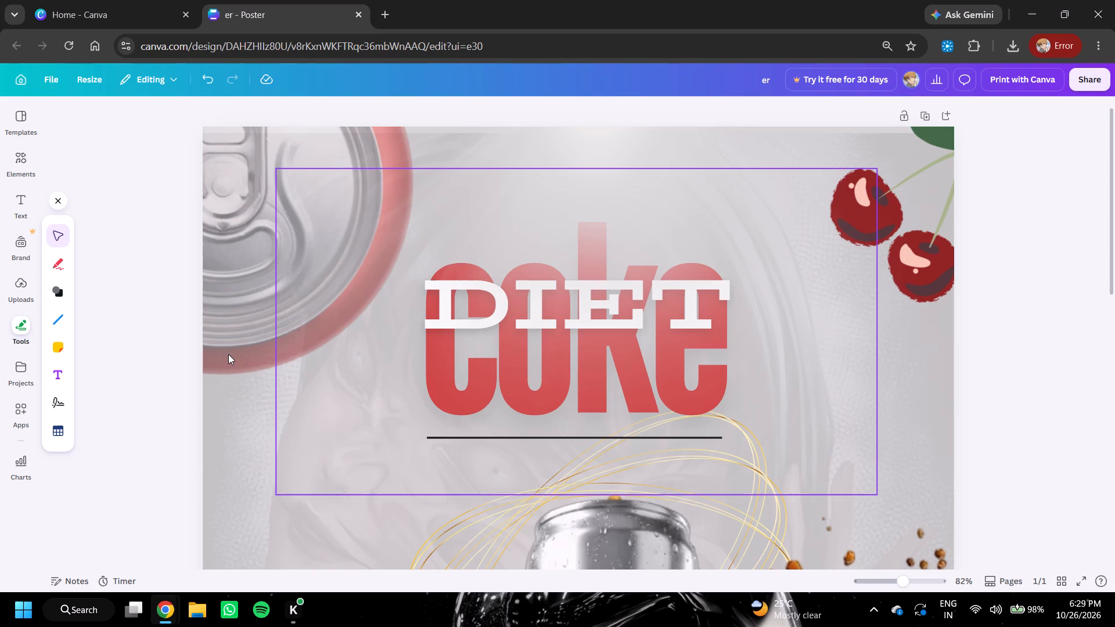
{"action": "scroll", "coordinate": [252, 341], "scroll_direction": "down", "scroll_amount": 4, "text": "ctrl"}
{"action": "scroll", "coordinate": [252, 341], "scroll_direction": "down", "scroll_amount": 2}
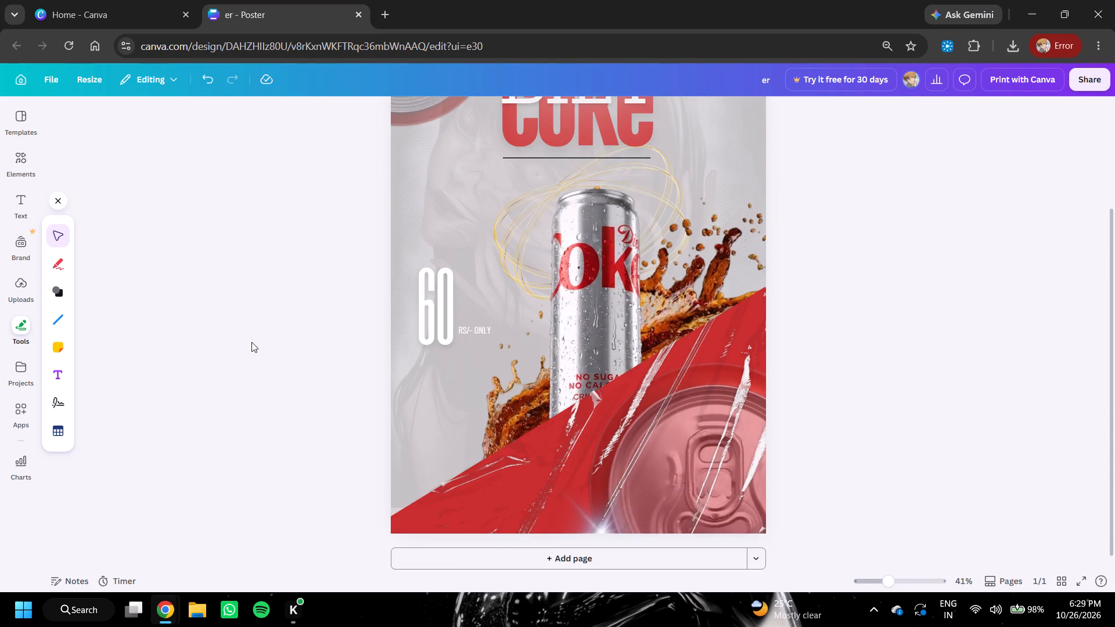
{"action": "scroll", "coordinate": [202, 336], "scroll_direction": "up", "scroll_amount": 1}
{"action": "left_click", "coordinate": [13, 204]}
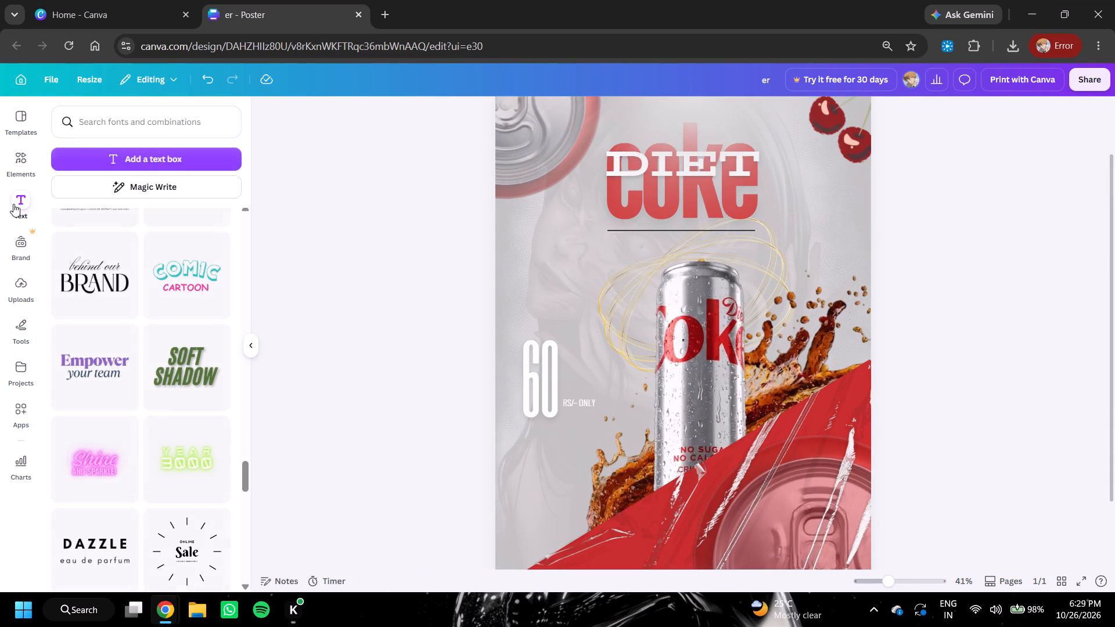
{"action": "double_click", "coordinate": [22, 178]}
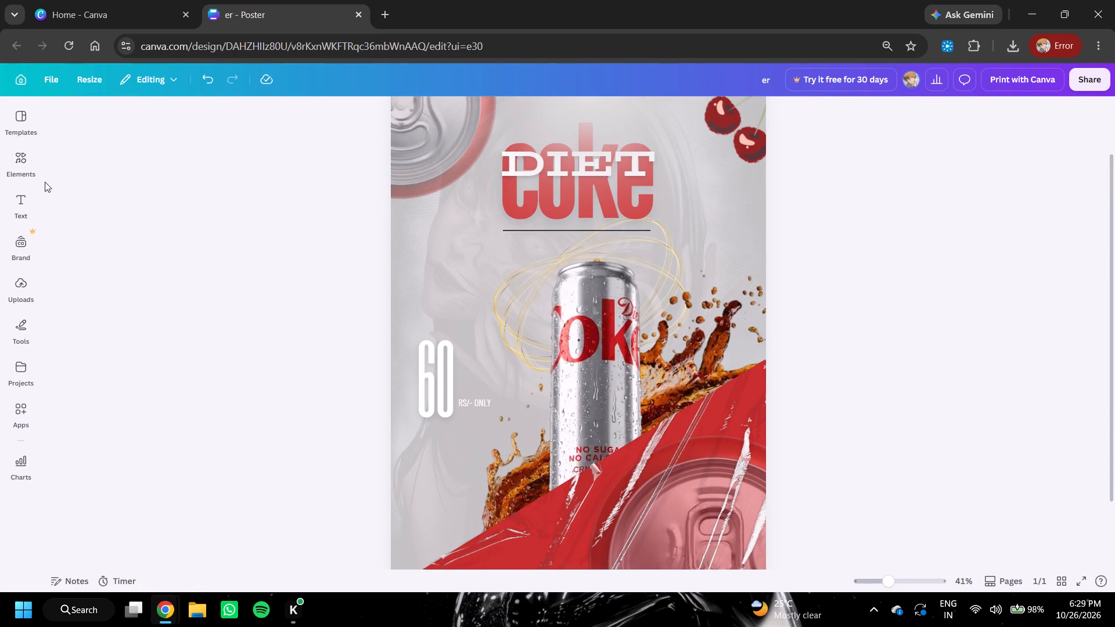
Search the elements for "coin", limit the results to graphics, and examine the available coin designs.
{"action": "left_click", "coordinate": [16, 168]}
{"action": "left_click", "coordinate": [161, 129]}
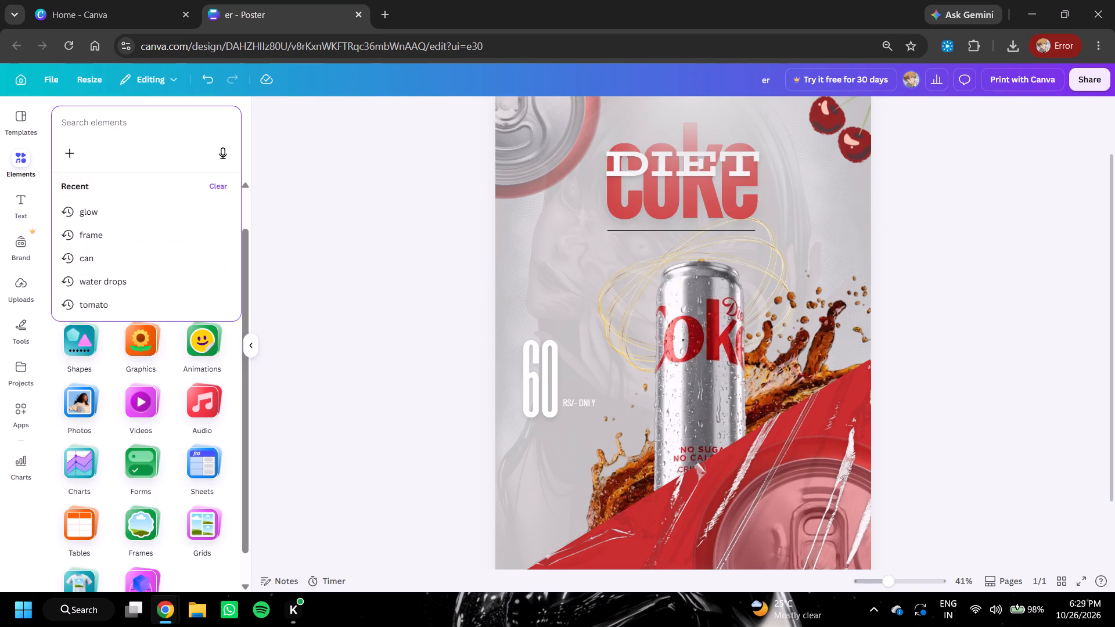
{"action": "type", "text": "coin"}
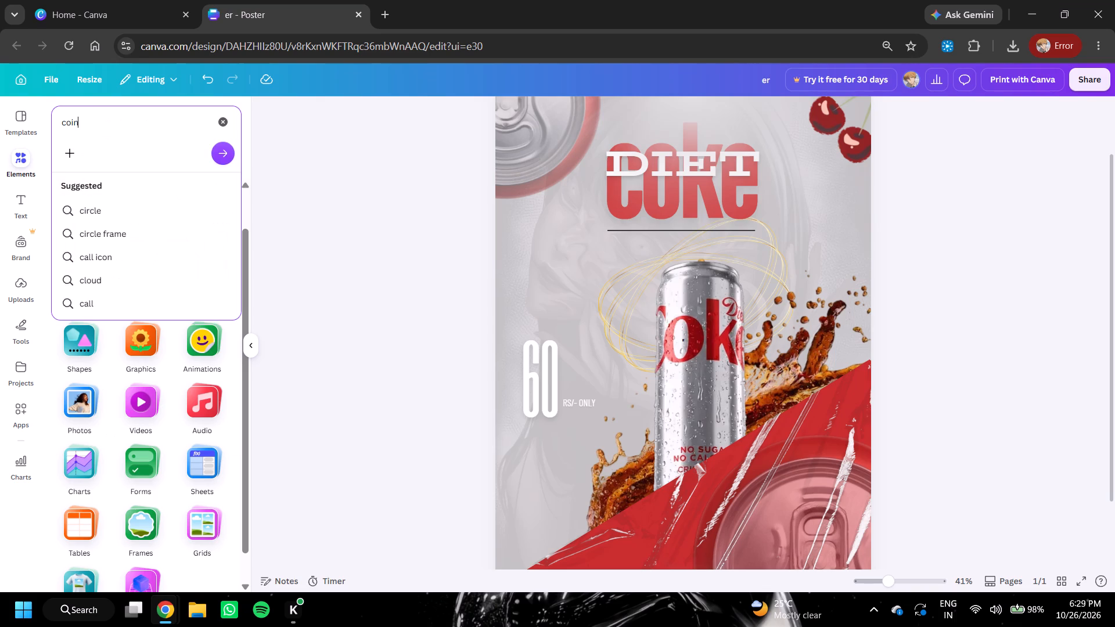
{"action": "key", "text": "Return"}
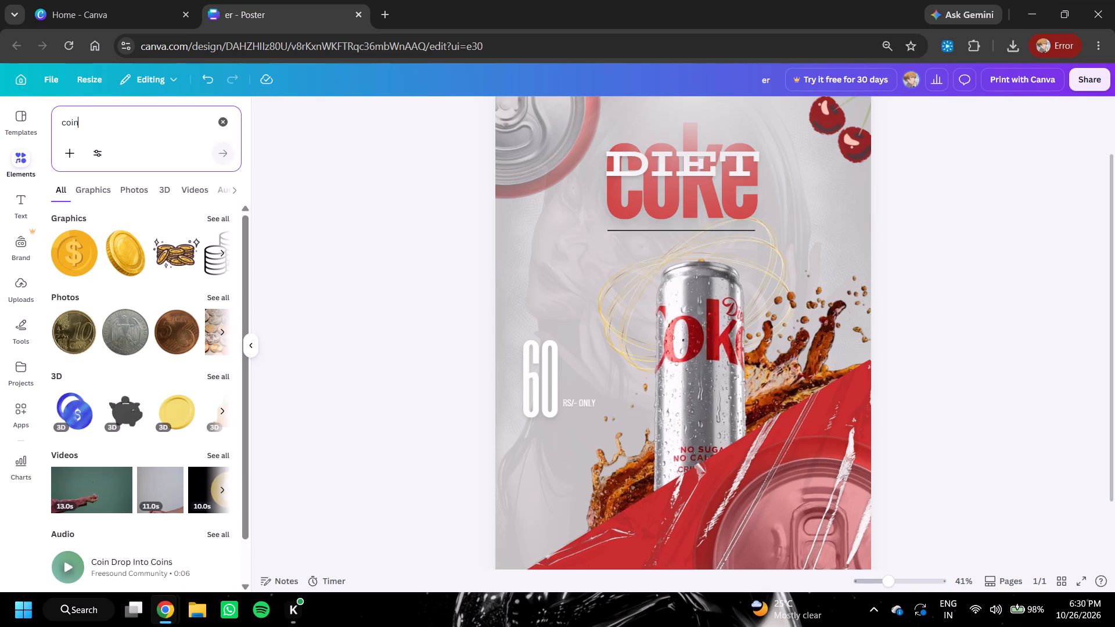
{"action": "left_click", "coordinate": [99, 188]}
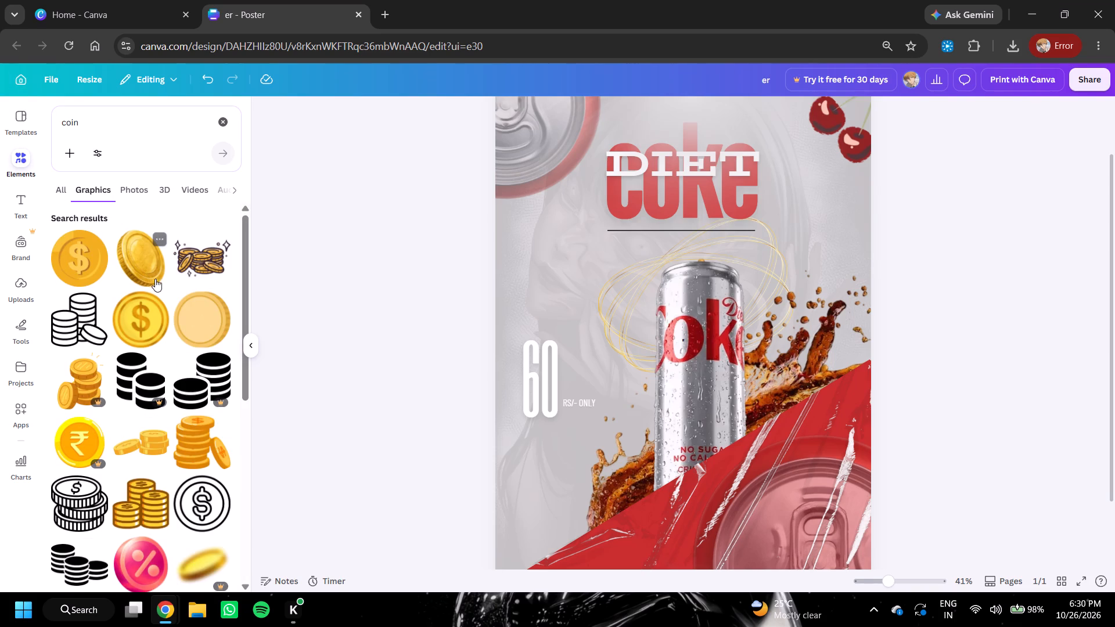
{"action": "scroll", "coordinate": [150, 374], "scroll_direction": "down", "scroll_amount": 2}
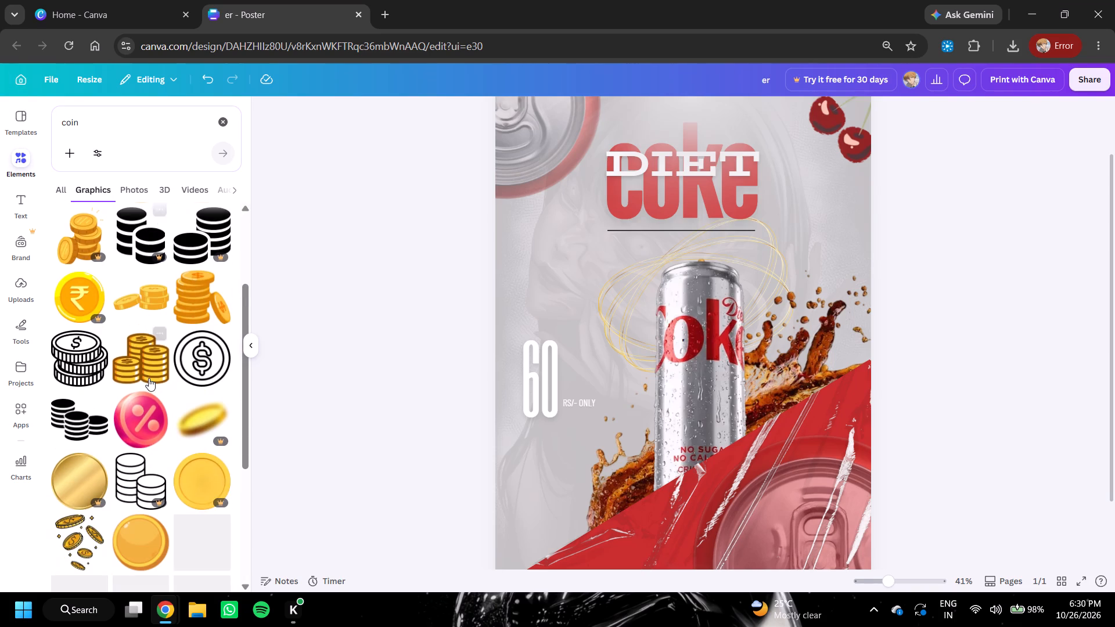
{"action": "scroll", "coordinate": [148, 384], "scroll_direction": "down", "scroll_amount": 2}
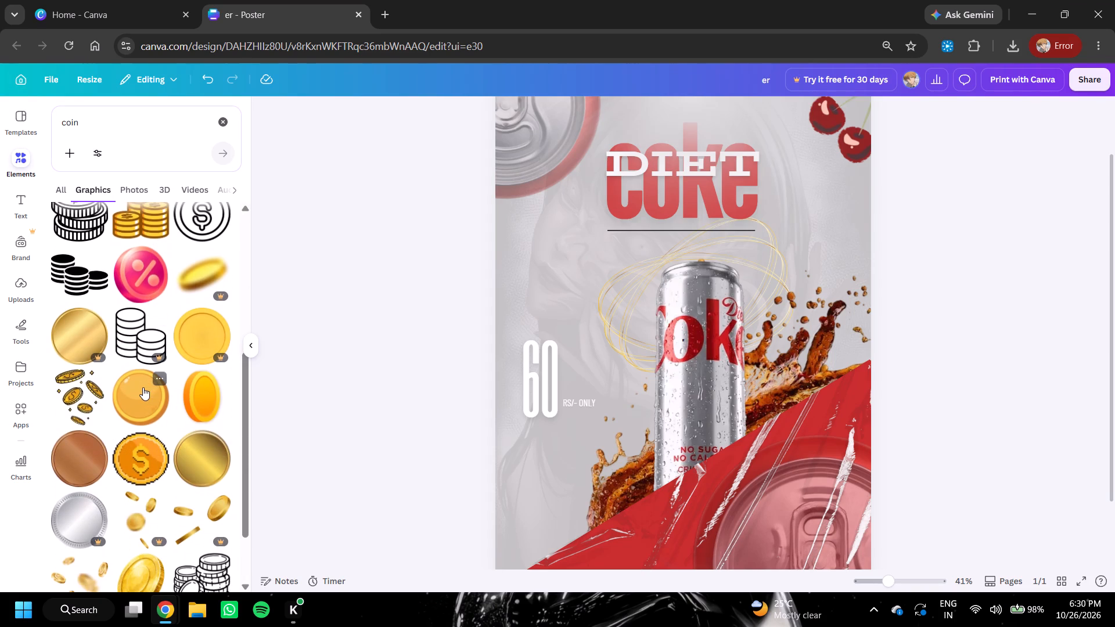
{"action": "scroll", "coordinate": [127, 390], "scroll_direction": "down", "scroll_amount": 2}
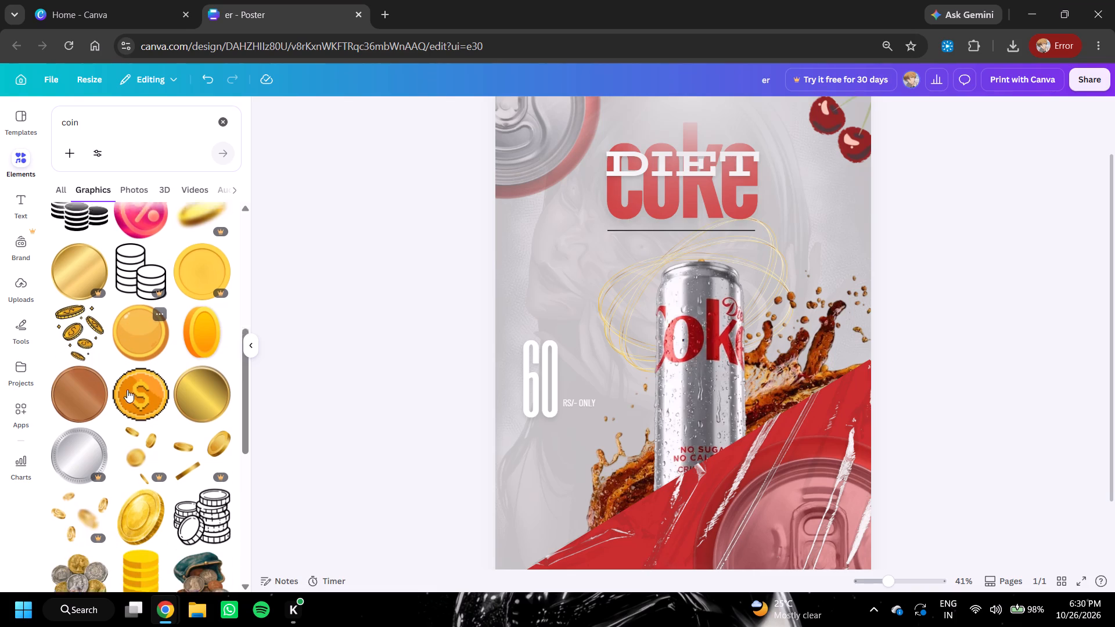
{"action": "scroll", "coordinate": [127, 390], "scroll_direction": "down", "scroll_amount": 5}
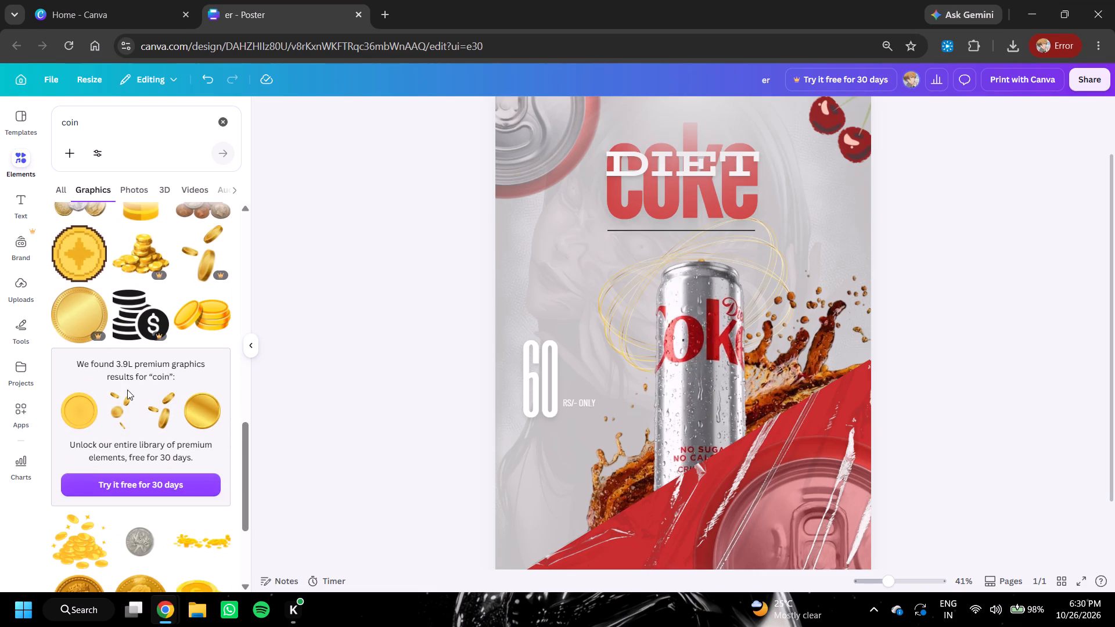
{"action": "scroll", "coordinate": [127, 390], "scroll_direction": "up", "scroll_amount": 3}
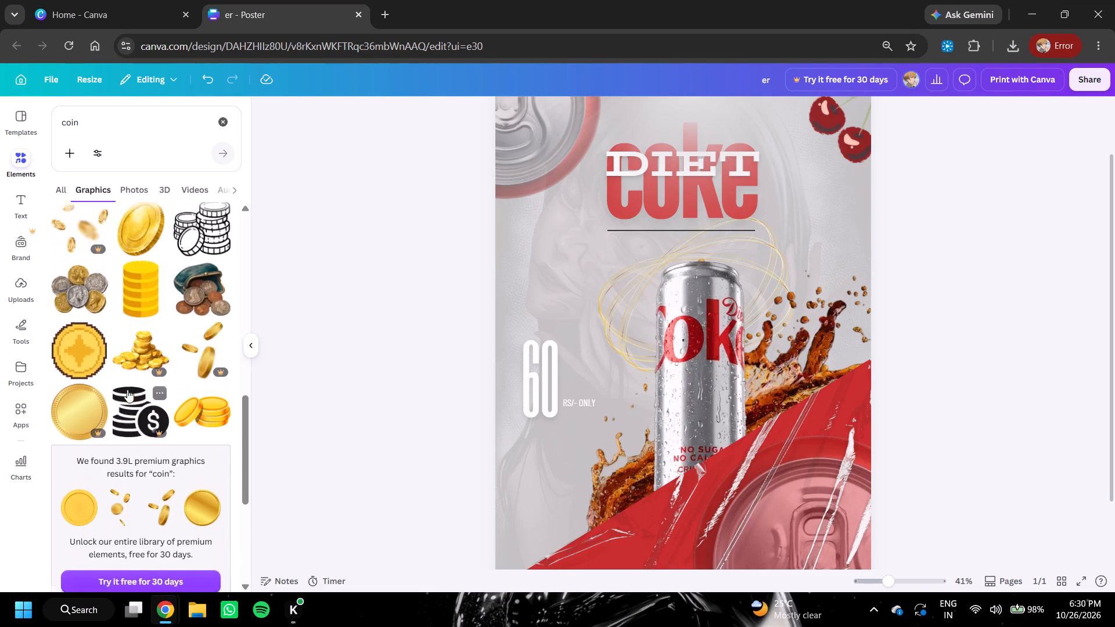
{"action": "scroll", "coordinate": [127, 390], "scroll_direction": "up", "scroll_amount": 1}
Add the black outline coin-stack graphic between the can and the 60 price, deleting the duplicate copy over the can.
{"action": "double_click", "coordinate": [211, 427]}
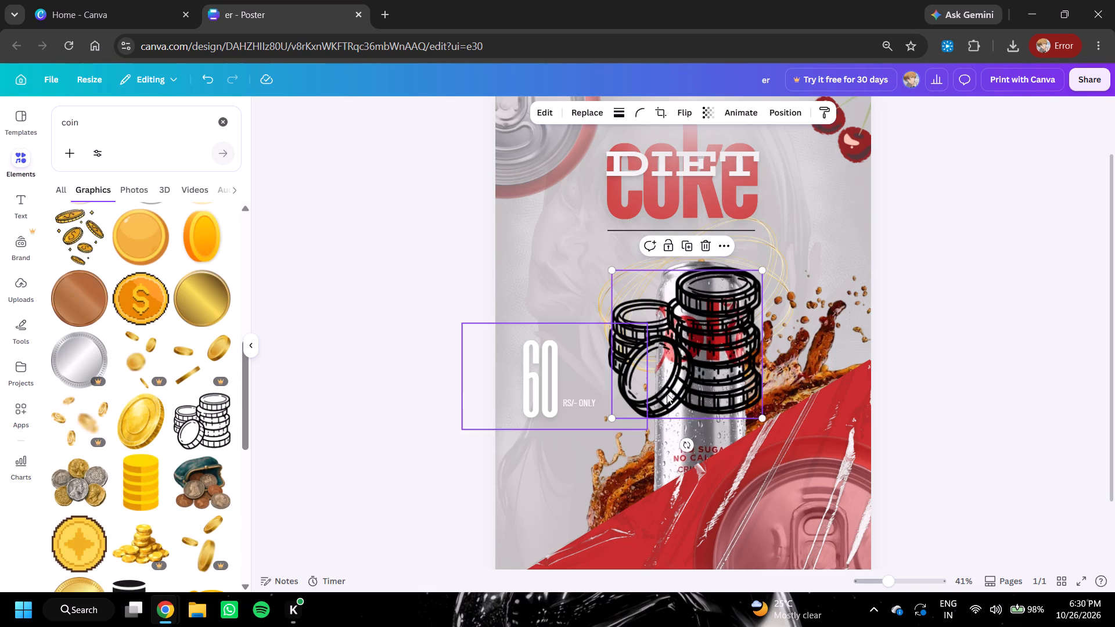
{"action": "left_click_drag", "start_coordinate": [714, 377], "coordinate": [650, 363]}
{"action": "left_click", "coordinate": [645, 356]}
{"action": "left_click_drag", "start_coordinate": [641, 351], "coordinate": [616, 329]}
{"action": "double_click", "coordinate": [705, 334]}
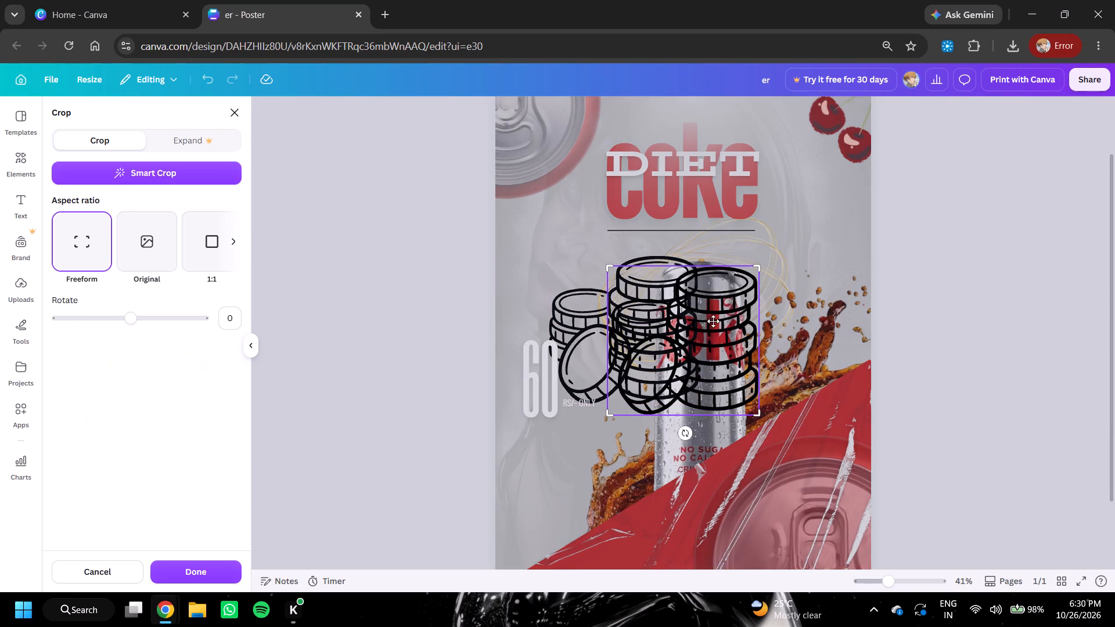
{"action": "left_click", "coordinate": [1008, 271]}
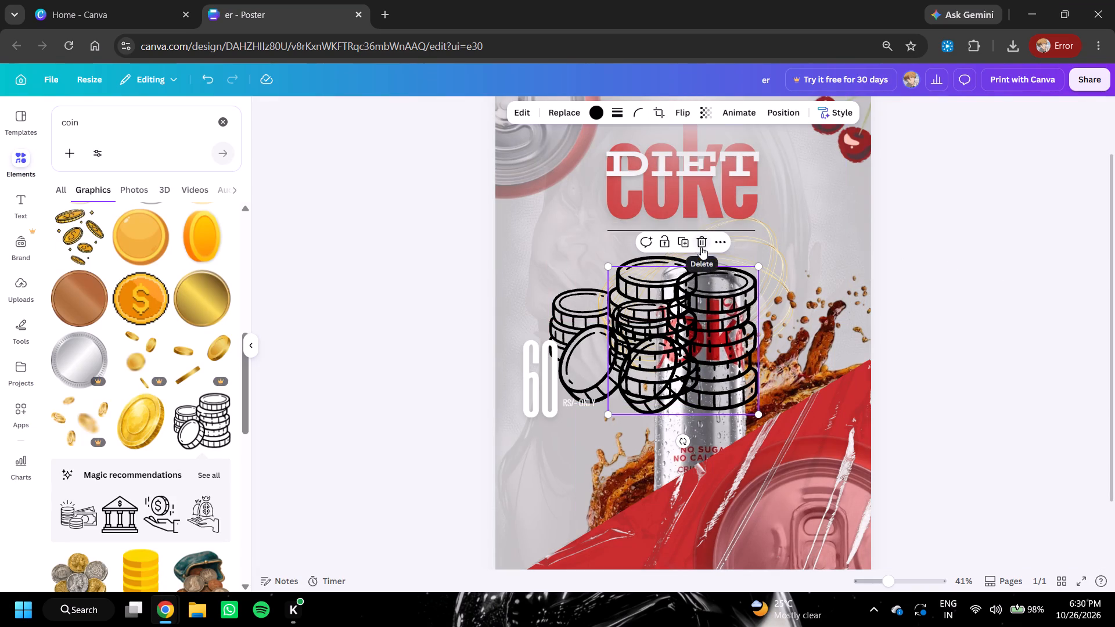
{"action": "double_click", "coordinate": [701, 247]}
Move the remaining outline coin stack to just above the 60 price, beside the Diet Coke title.
{"action": "left_click", "coordinate": [629, 331]}
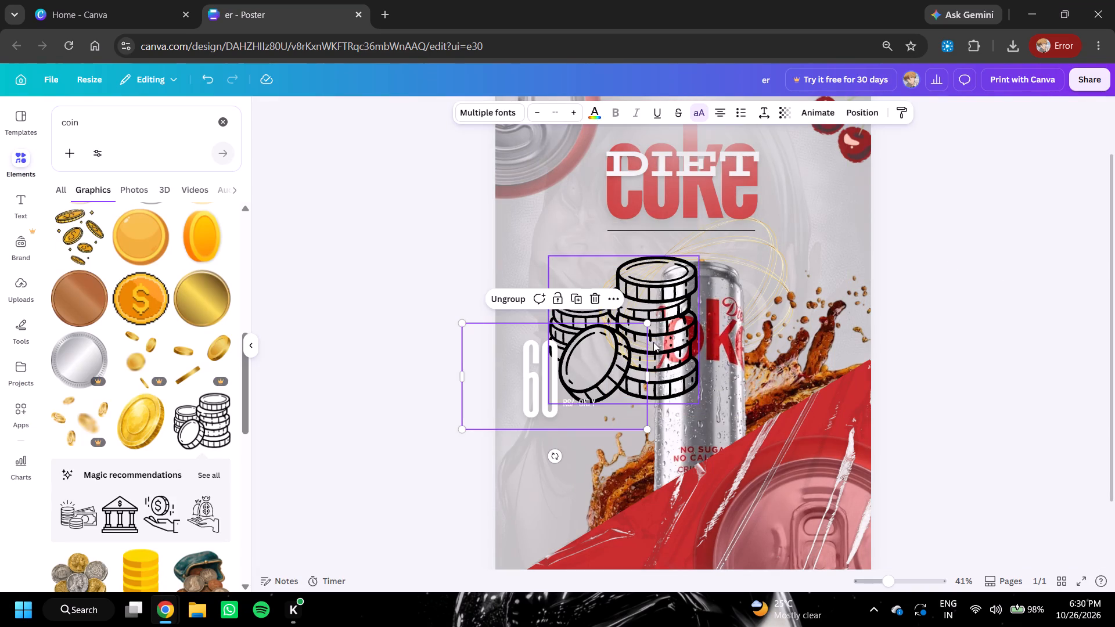
{"action": "left_click_drag", "start_coordinate": [653, 342], "coordinate": [621, 294]}
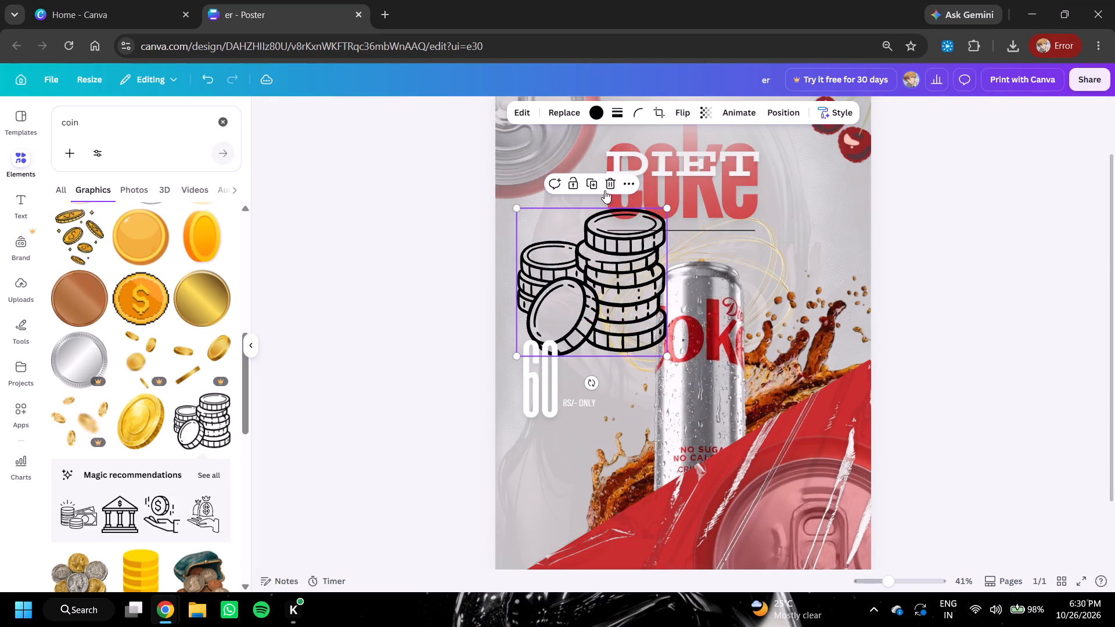
Delete the outline coin-stack graphic above the 60 price.
{"action": "left_click", "coordinate": [603, 188]}
Lock the cherries image in the poster's upper corner so it stays in place.
{"action": "scroll", "coordinate": [926, 300], "scroll_direction": "up", "scroll_amount": 1}
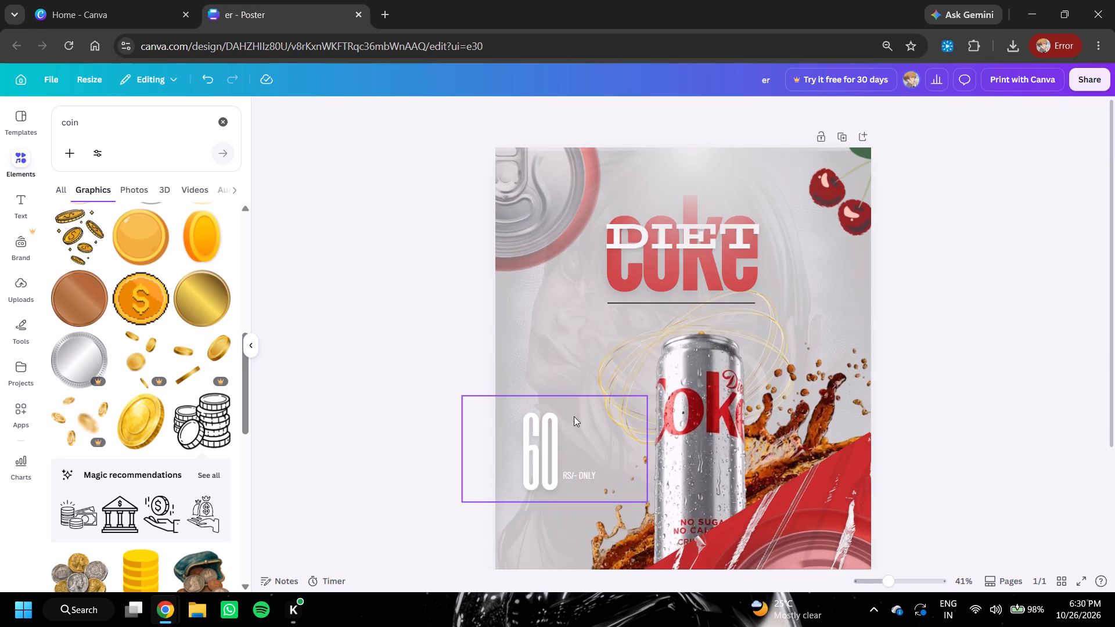
{"action": "left_click", "coordinate": [580, 412]}
{"action": "left_click", "coordinate": [560, 373]}
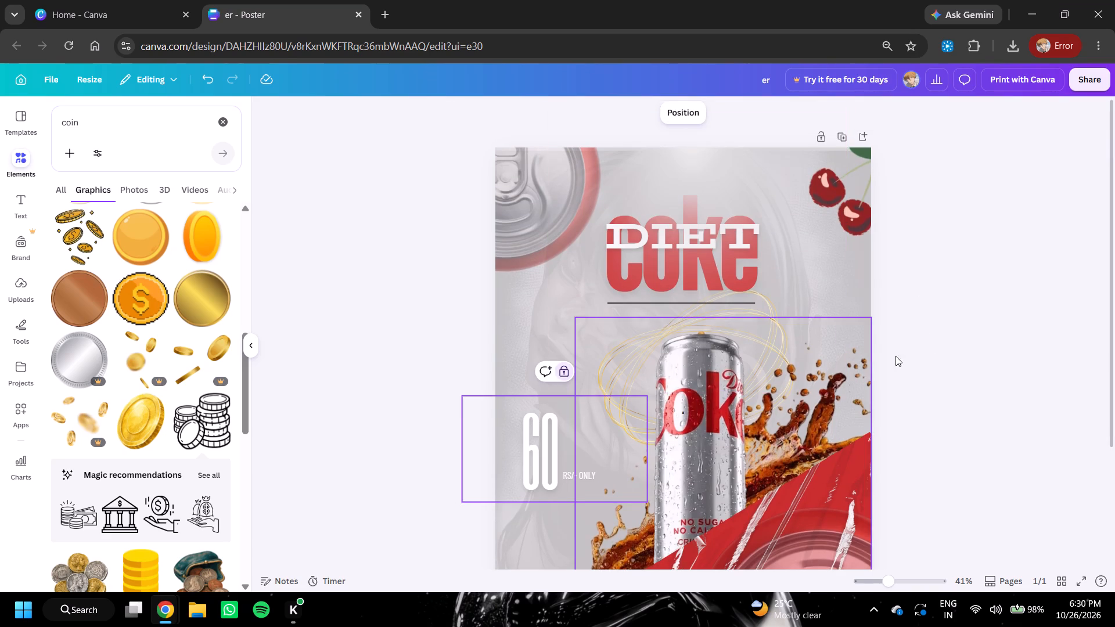
{"action": "left_click", "coordinate": [961, 323]}
{"action": "left_click", "coordinate": [868, 212]}
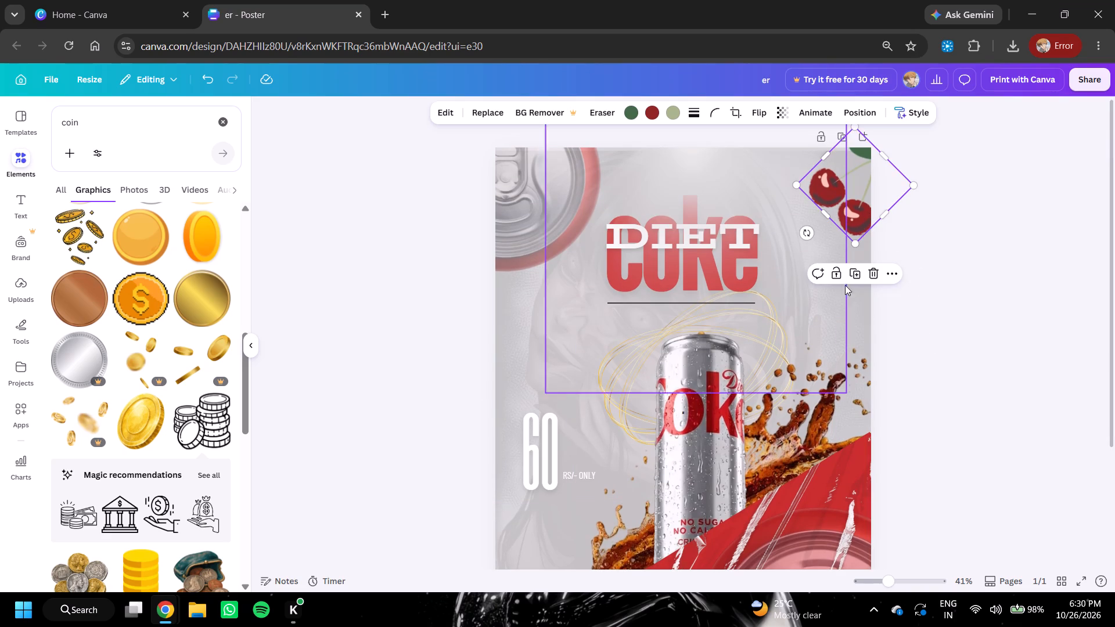
{"action": "left_click", "coordinate": [838, 276]}
Lock the faded can-lid image in the poster's upper corner, leaving its crop as it is.
{"action": "double_click", "coordinate": [510, 218]}
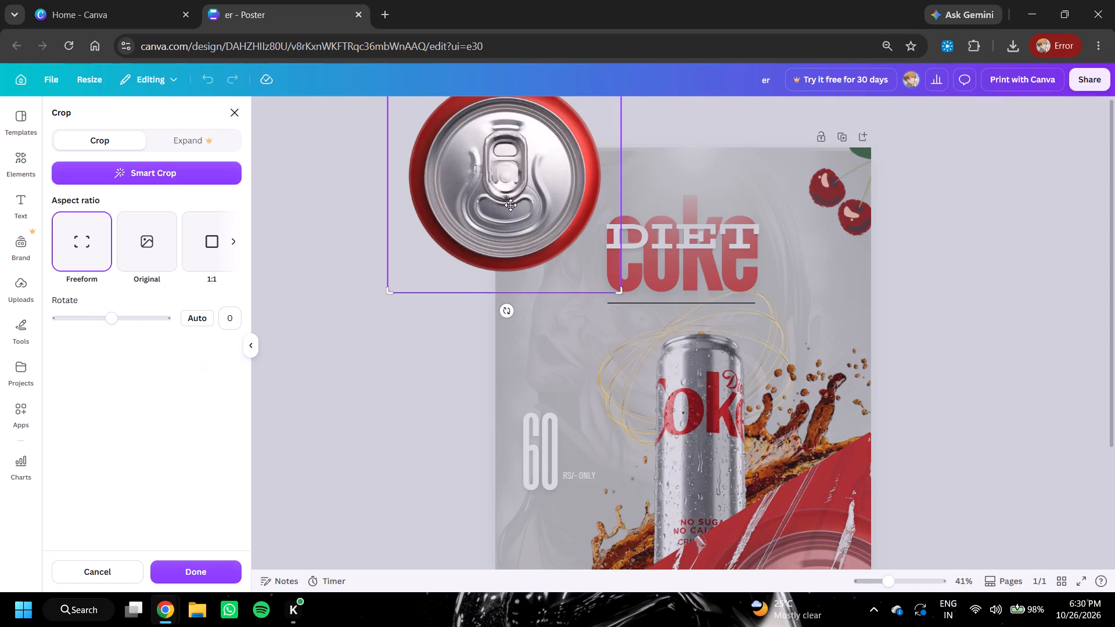
{"action": "double_click", "coordinate": [329, 325]}
{"action": "left_click", "coordinate": [506, 206]}
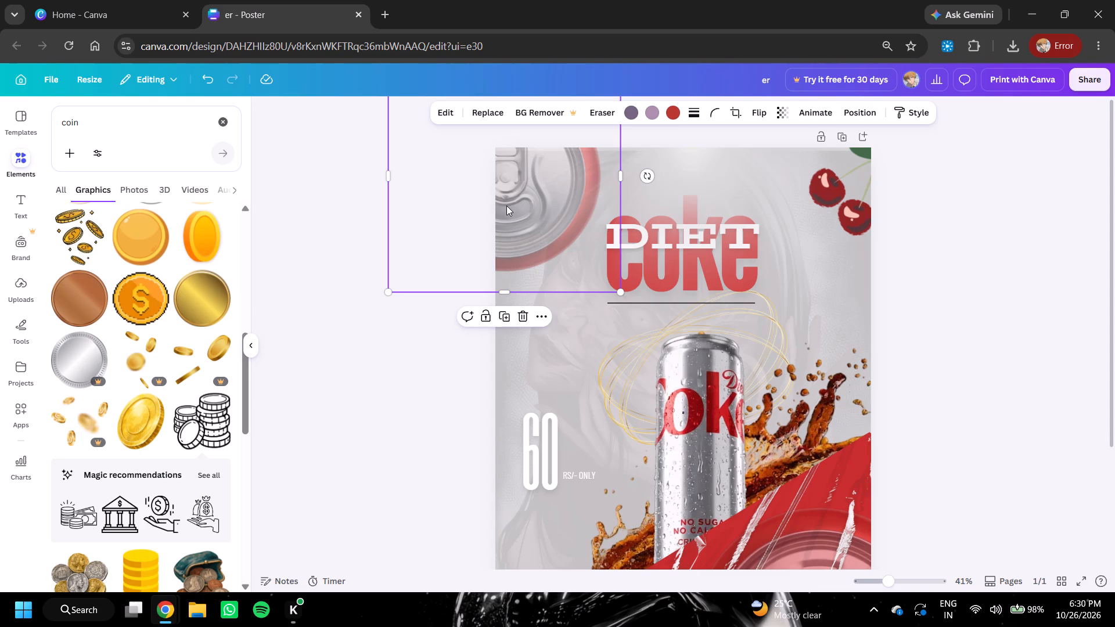
{"action": "double_click", "coordinate": [489, 315]}
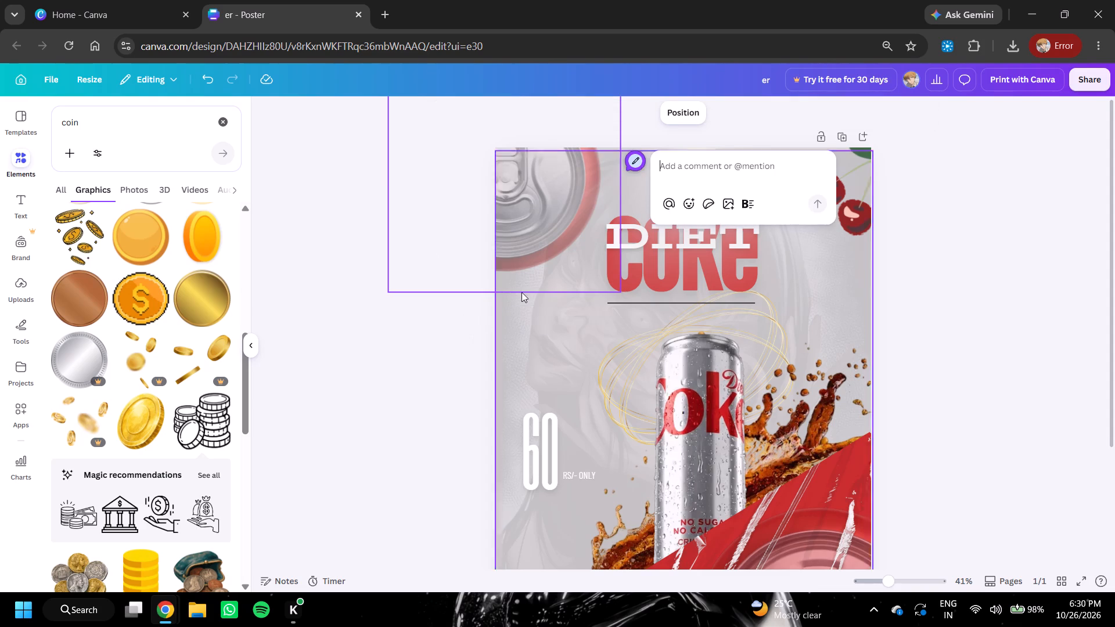
{"action": "double_click", "coordinate": [310, 272]}
Lock the spotlight glow image behind the Diet Coke title.
{"action": "left_click", "coordinate": [617, 199]}
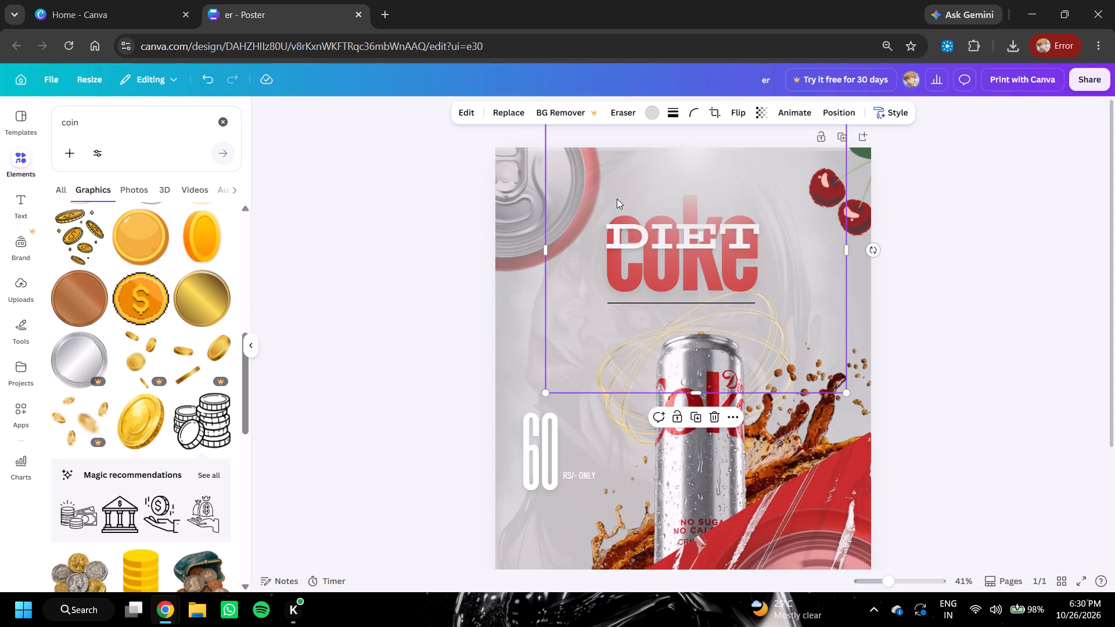
{"action": "left_click", "coordinate": [670, 413]}
{"action": "left_click", "coordinate": [938, 286]}
Review the whole poster and look through more of the coin graphics for a possible decoration.
{"action": "scroll", "coordinate": [927, 286], "scroll_direction": "up", "scroll_amount": 1}
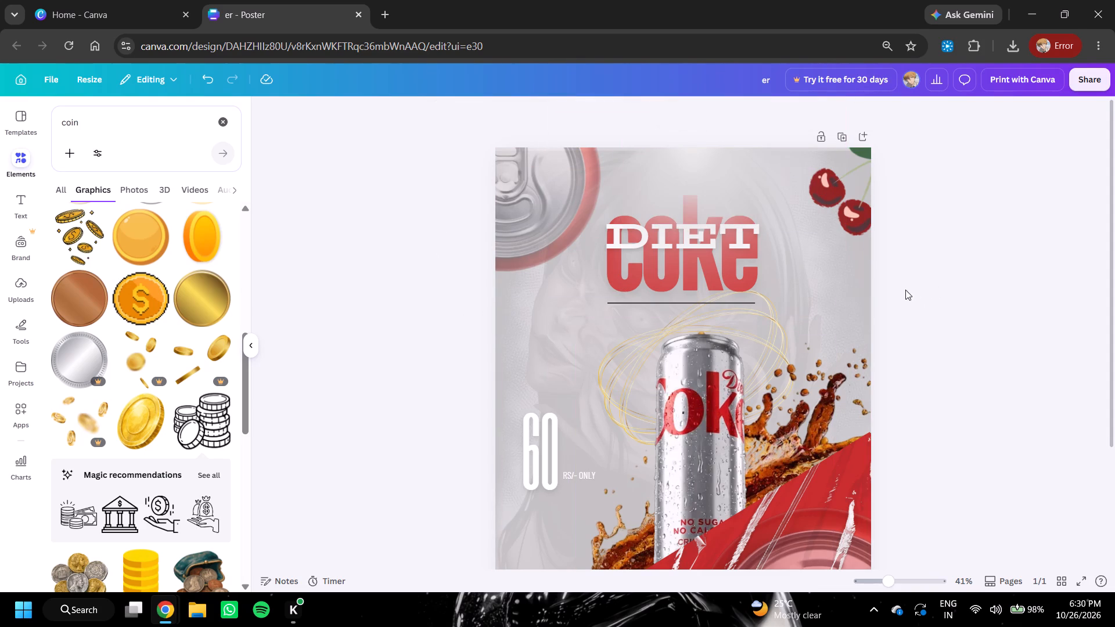
{"action": "scroll", "coordinate": [886, 318], "scroll_direction": "down", "scroll_amount": 2}
{"action": "scroll", "coordinate": [876, 316], "scroll_direction": "up", "scroll_amount": 1}
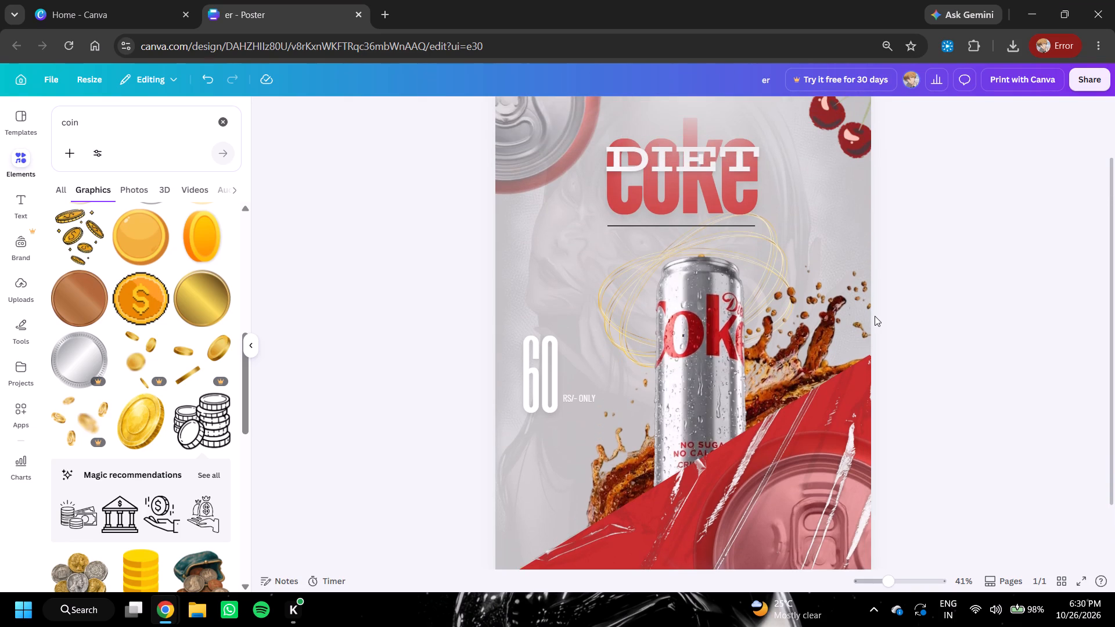
{"action": "scroll", "coordinate": [883, 307], "scroll_direction": "down", "scroll_amount": 1, "text": "ctrl"}
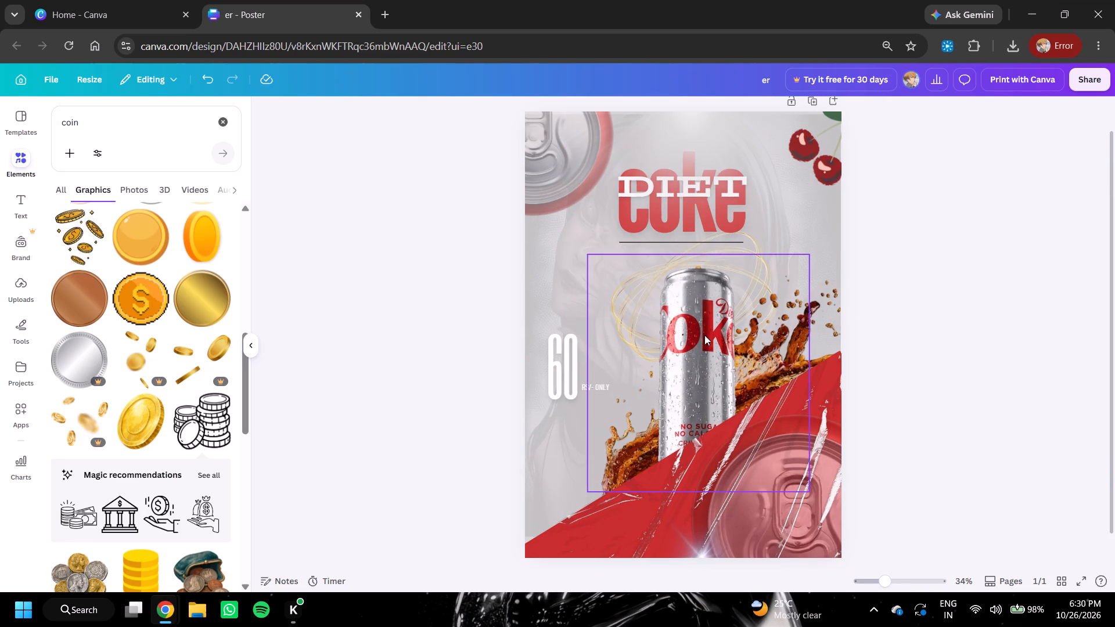
{"action": "scroll", "coordinate": [208, 307], "scroll_direction": "down", "scroll_amount": 8}
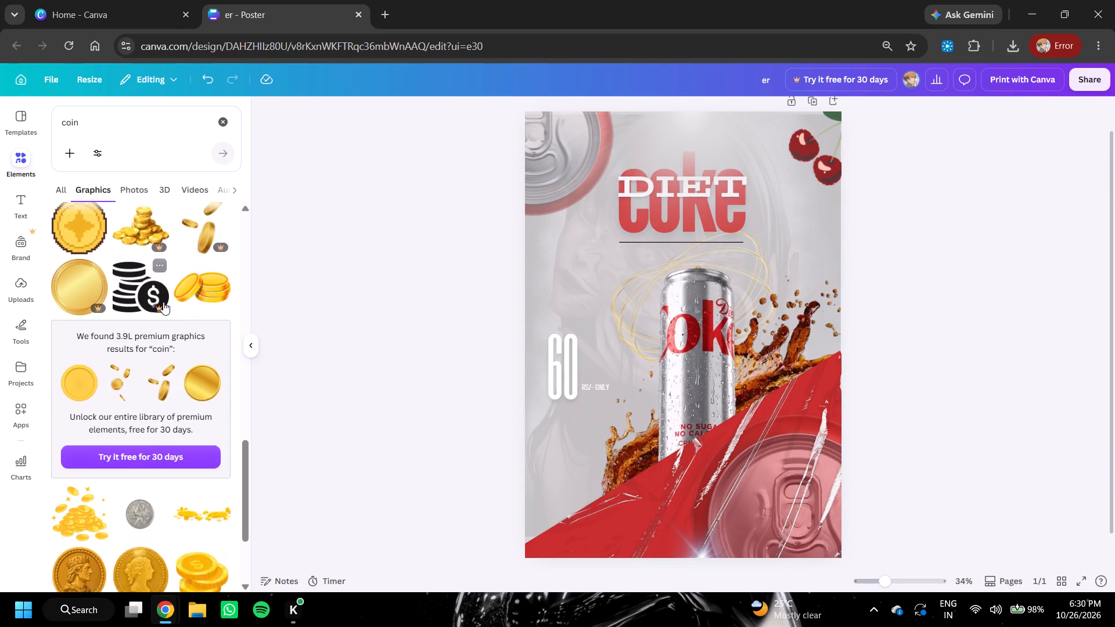
{"action": "scroll", "coordinate": [157, 296], "scroll_direction": "down", "scroll_amount": 4}
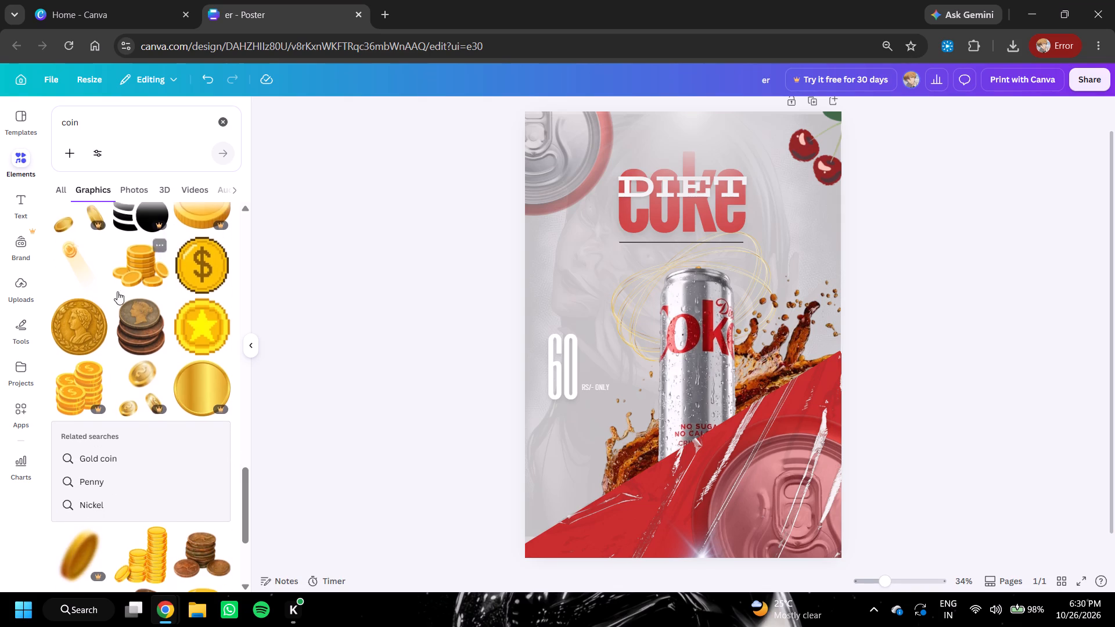
Look through the ready-made font combinations for a text style that suits the poster.
{"action": "left_click", "coordinate": [19, 201]}
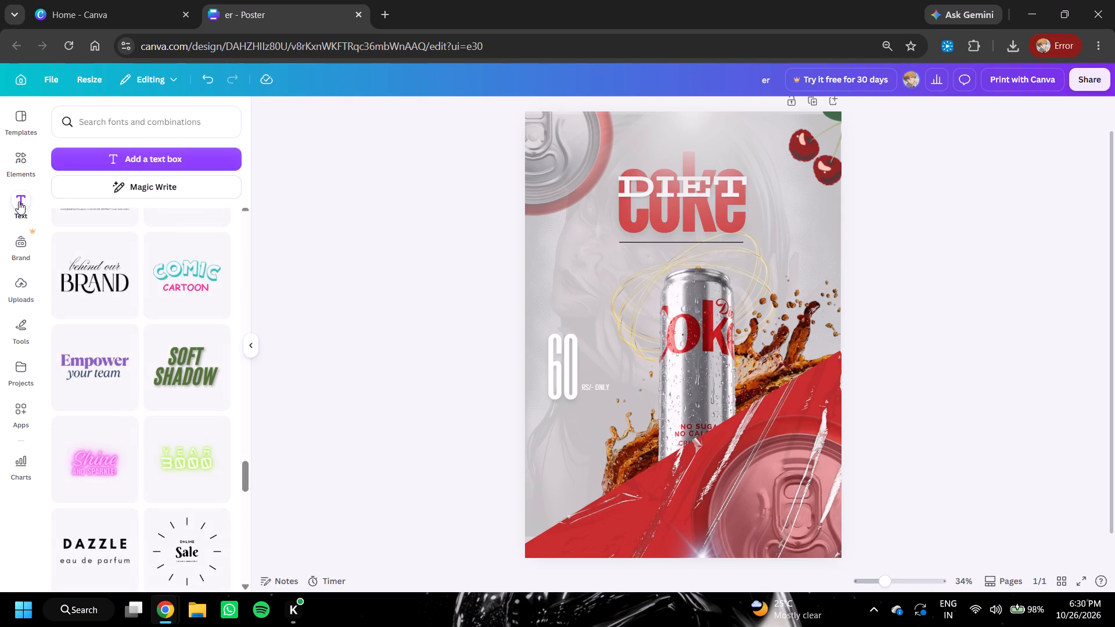
{"action": "scroll", "coordinate": [147, 297], "scroll_direction": "down", "scroll_amount": 3}
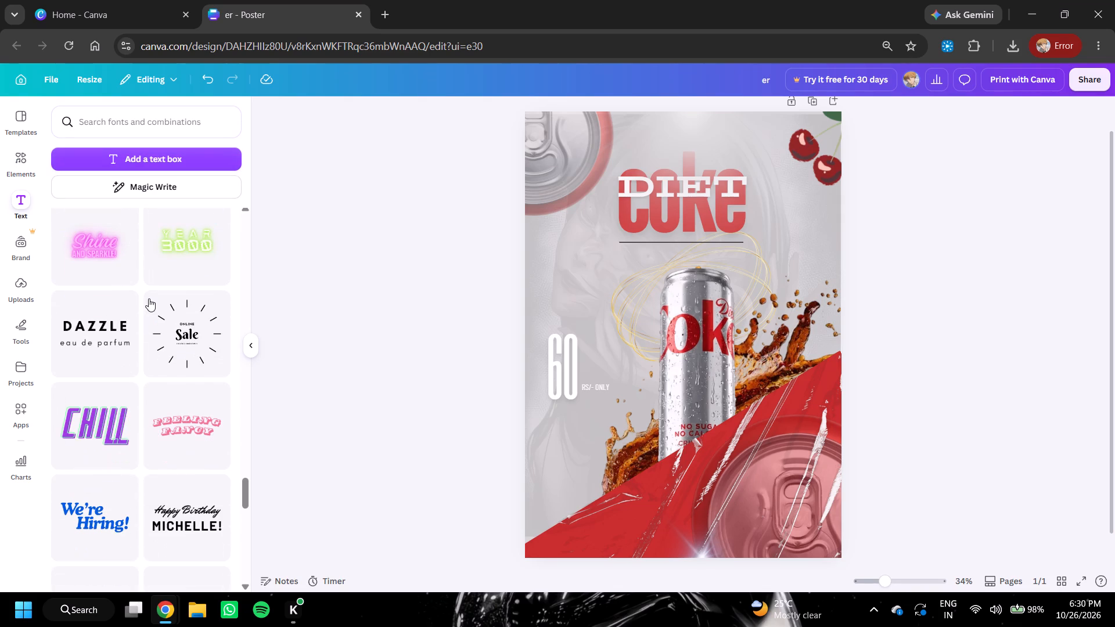
{"action": "scroll", "coordinate": [149, 297], "scroll_direction": "down", "scroll_amount": 3}
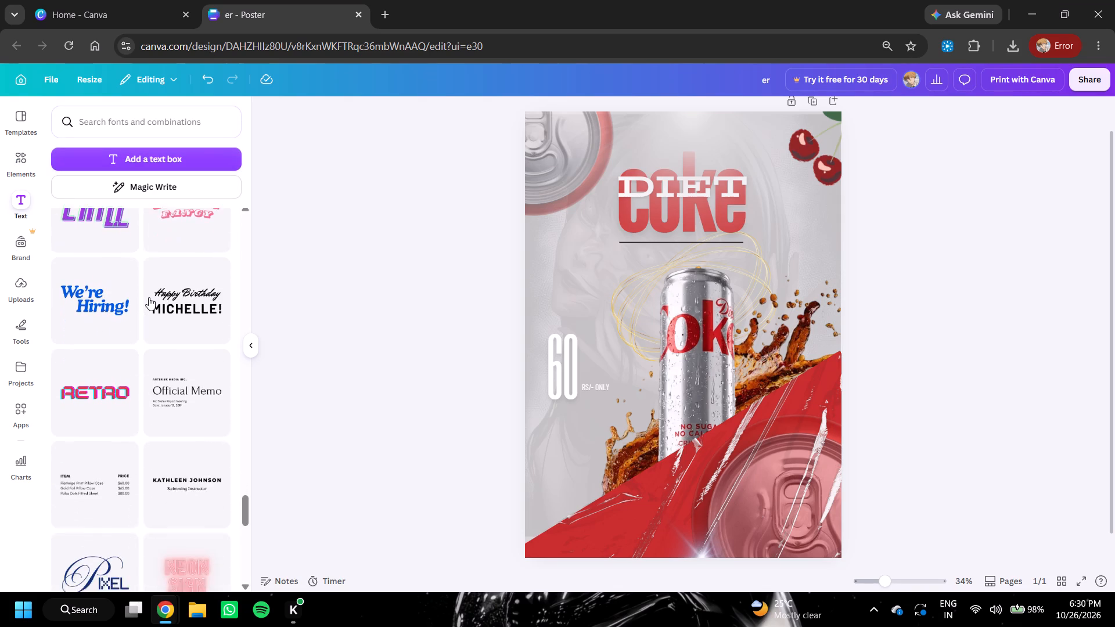
{"action": "scroll", "coordinate": [149, 297], "scroll_direction": "down", "scroll_amount": 4}
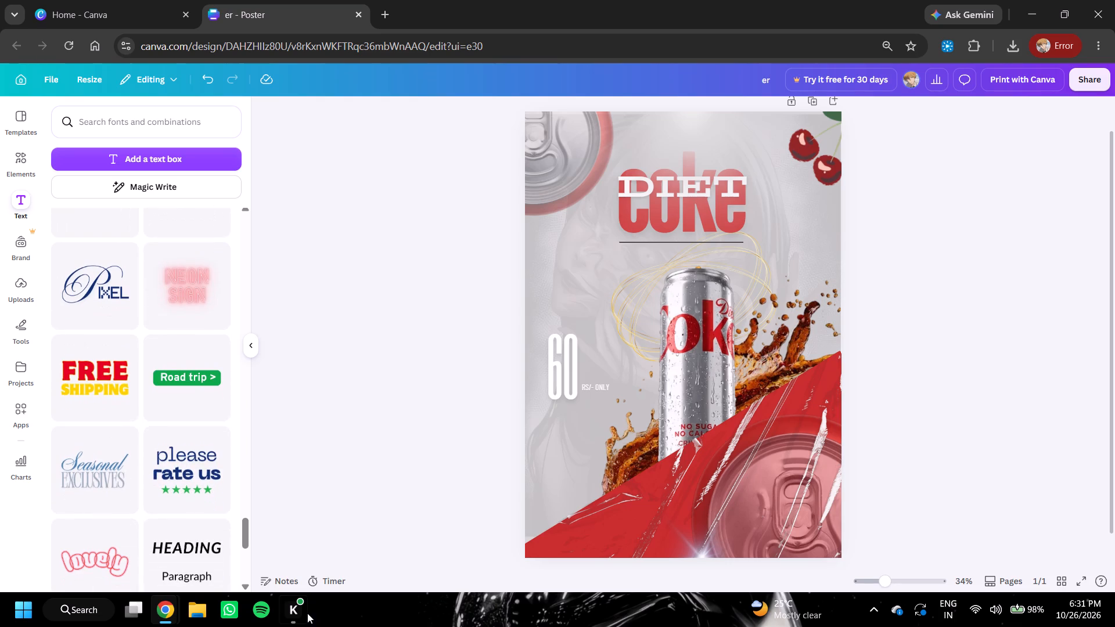